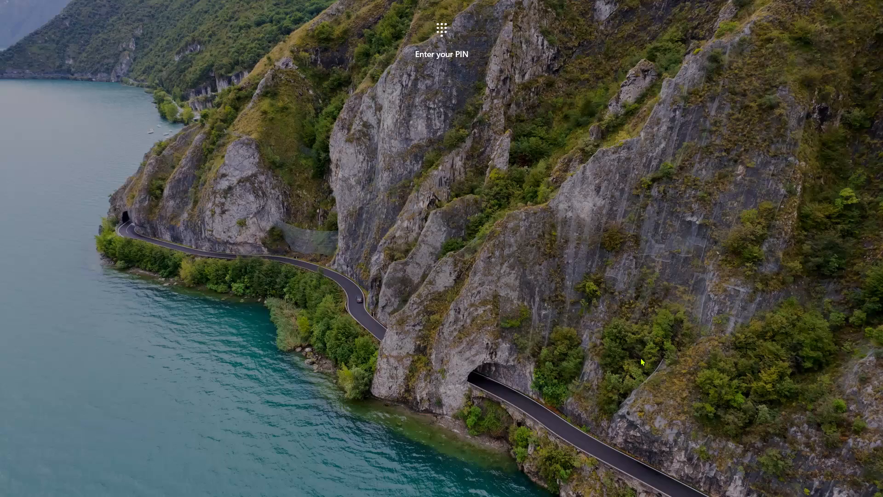
# Dismiss the lock screen and unlock the computer to return to the desktop.
pyautogui.click(584, 366)
pyautogui.press('space')
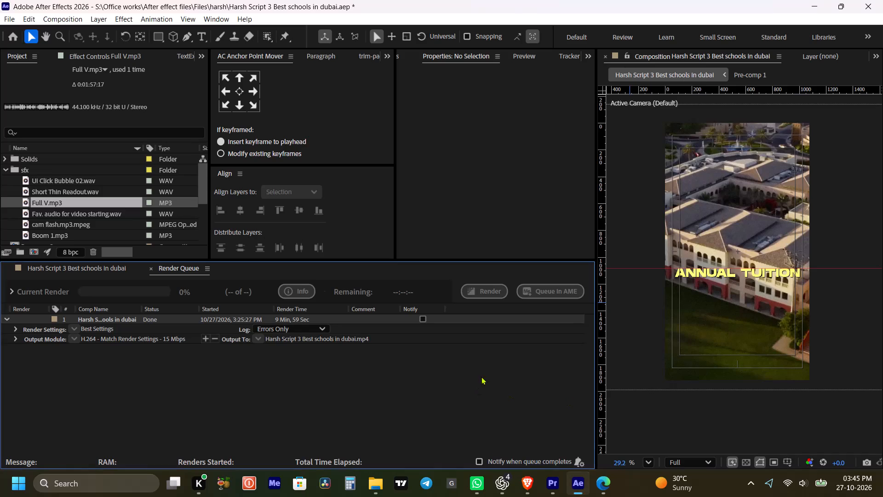
# Switch to the Brave browser and load the bookmarked Kalakar site in the tab holding the Envato video search.
pyautogui.click(528, 480)
pyautogui.click(601, 10)
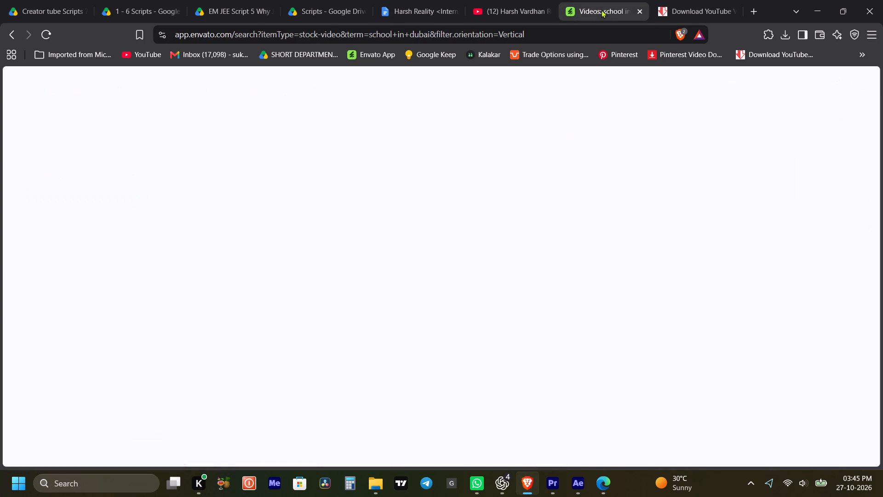
pyautogui.click(474, 48)
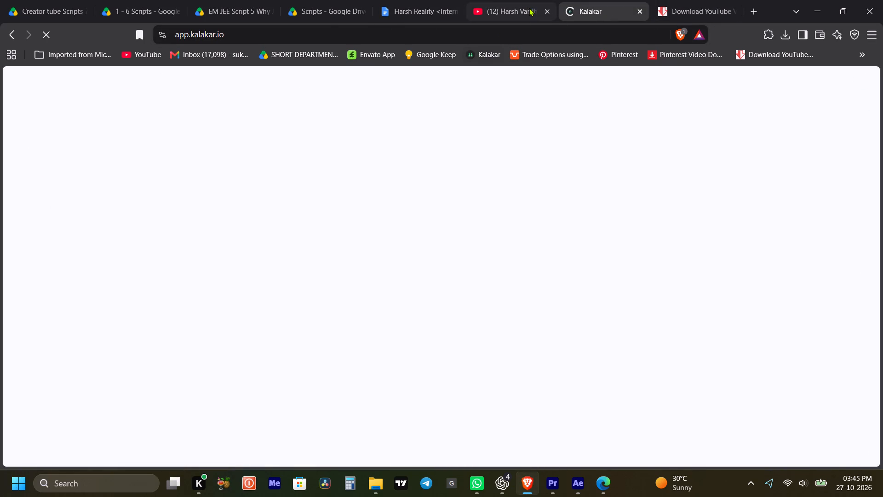
# Close the YouTube tab and the Download YouTube tab on either side of Kalakar.
pyautogui.click(548, 12)
pyautogui.click(642, 9)
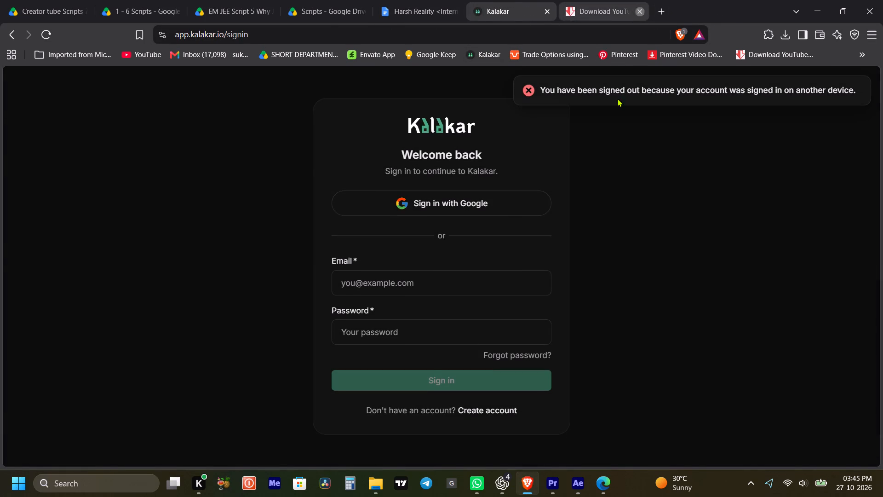
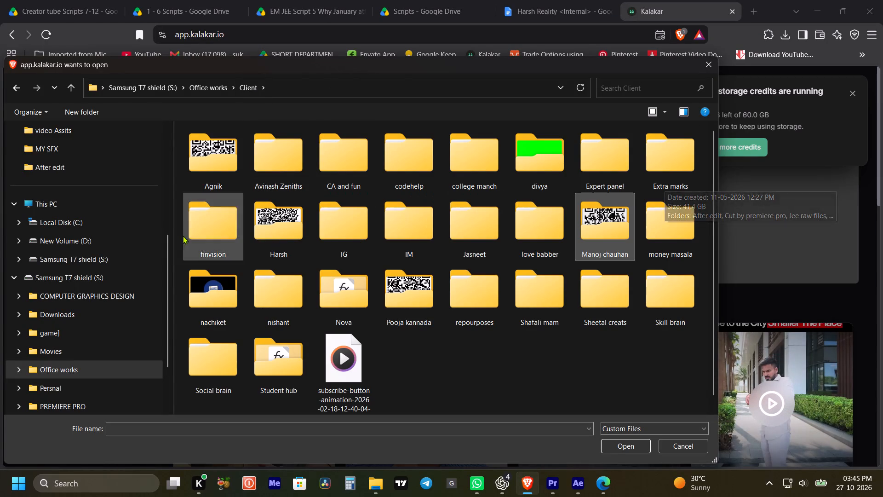
# Choose the video Harsh Script 3 Best schools in dubai from the Harsh client's After edit folder for upload.
pyautogui.doubleClick(297, 226)
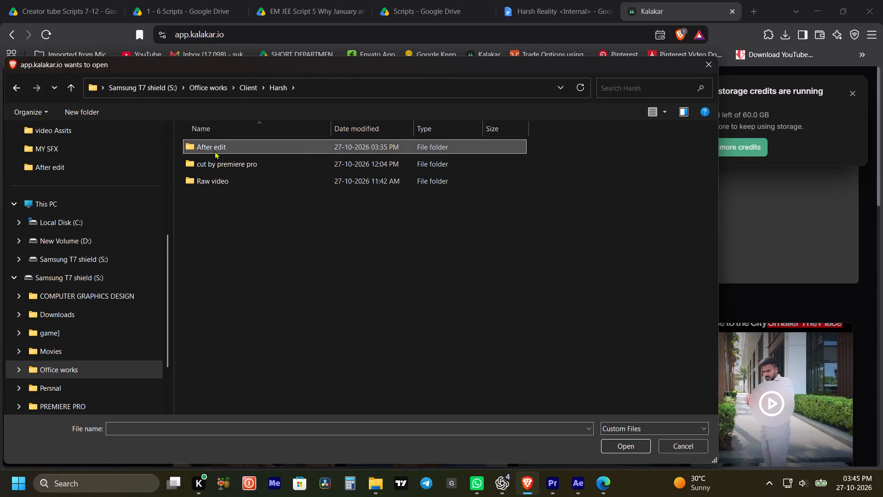
pyautogui.doubleClick(214, 151)
pyautogui.click(291, 151)
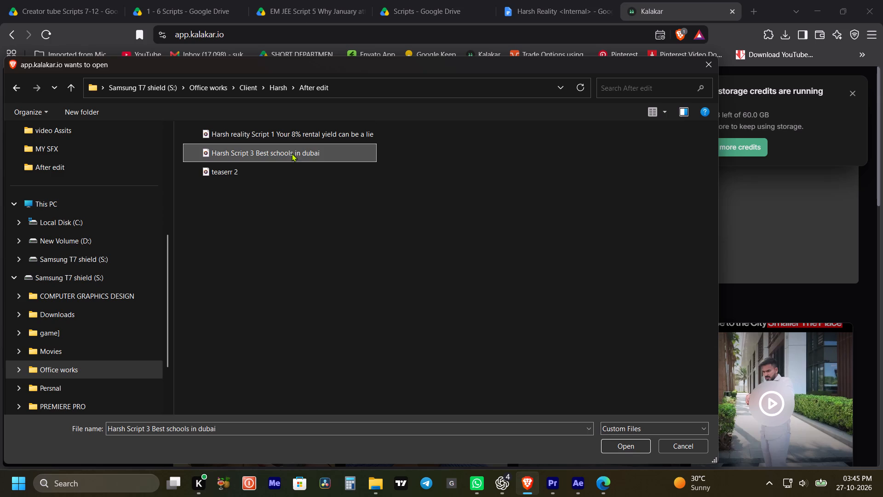
pyautogui.click(641, 450)
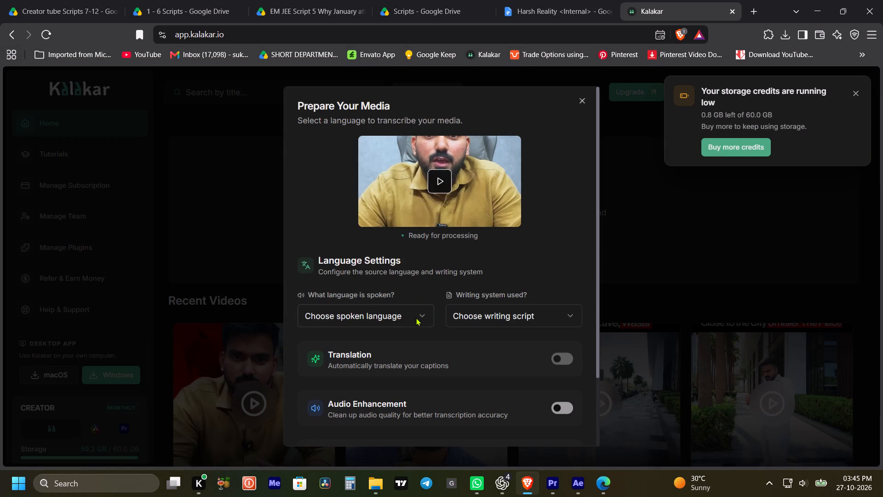
# Set the spoken language to Hindi, start uploading the video for transcription, and dismiss the storage credits notice.
pyautogui.click(410, 318)
pyautogui.click(332, 189)
pyautogui.scroll(-4, 373, 209)
pyautogui.click(361, 422)
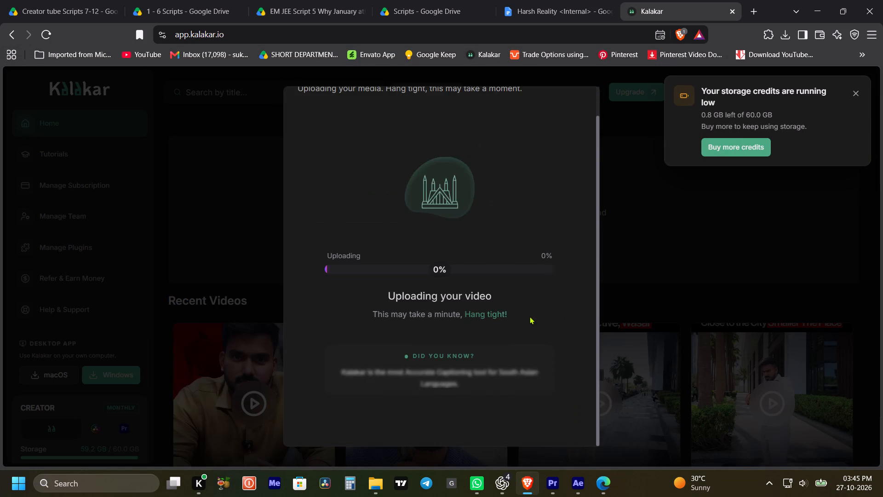
pyautogui.click(857, 93)
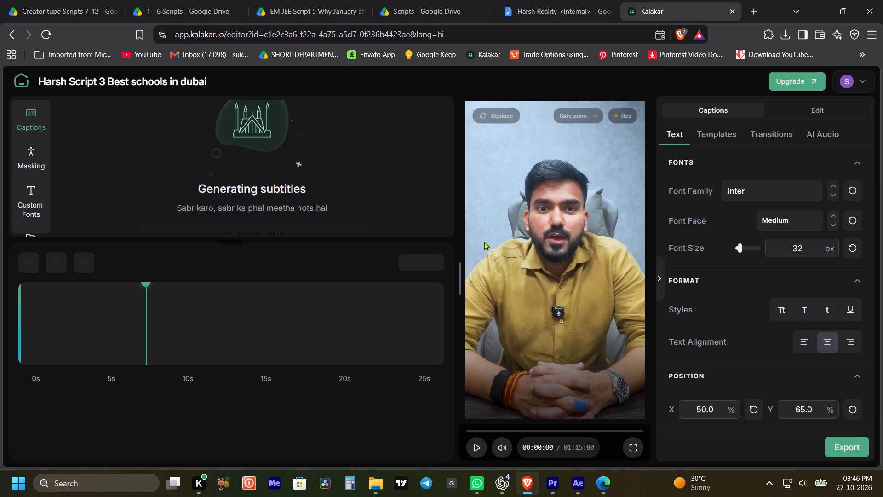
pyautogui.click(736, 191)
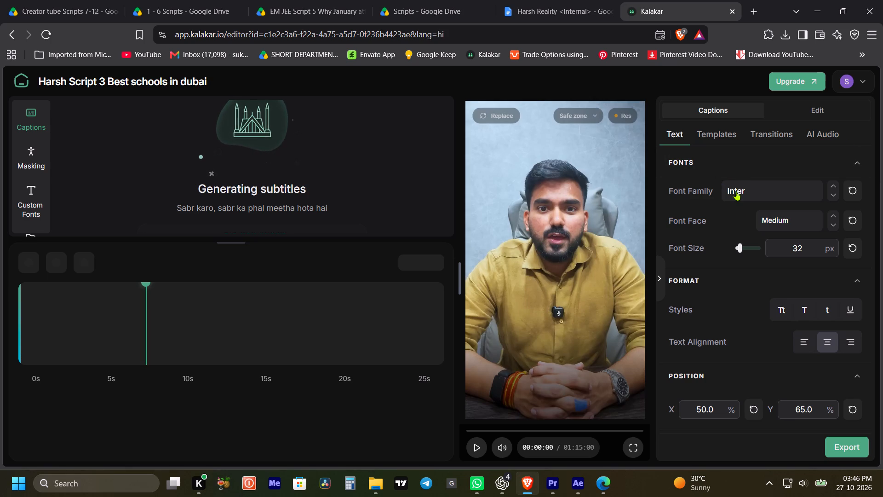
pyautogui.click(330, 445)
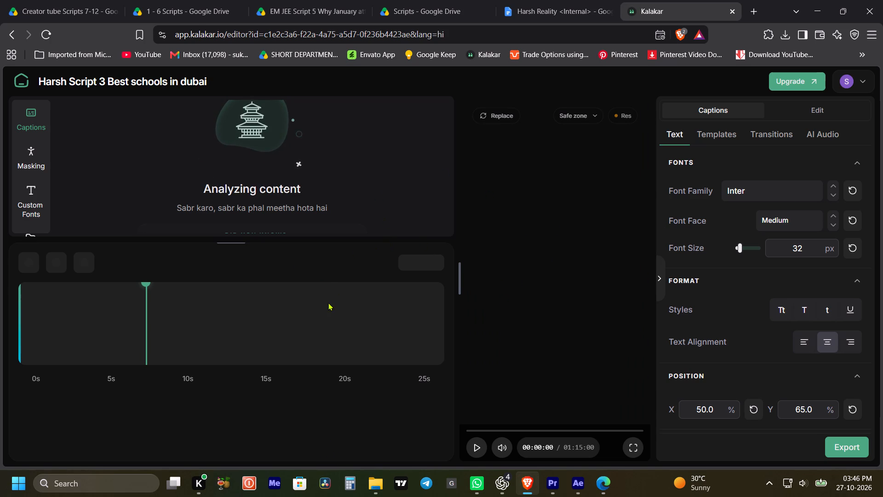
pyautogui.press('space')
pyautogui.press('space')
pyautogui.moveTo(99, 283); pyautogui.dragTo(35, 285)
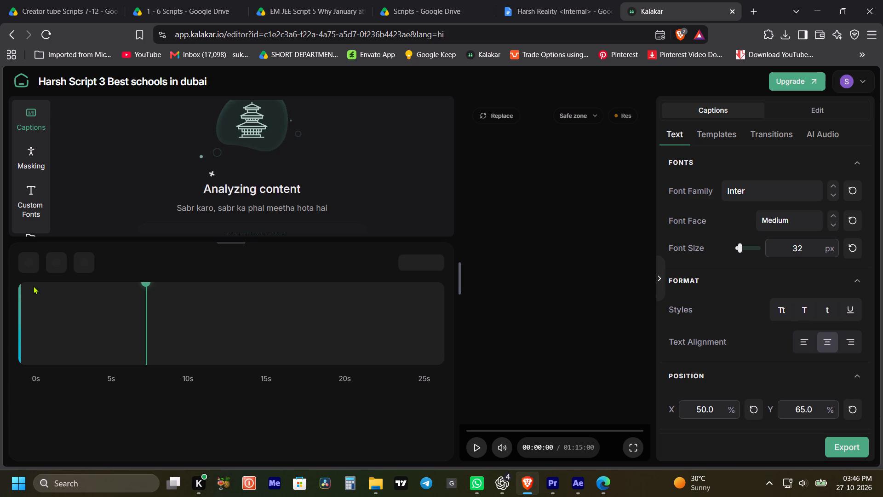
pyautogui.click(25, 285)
# Switch to Microsoft Edge and close the YouTube search tab for Indian International School in Dubai Silicon Oasis.
pyautogui.click(602, 482)
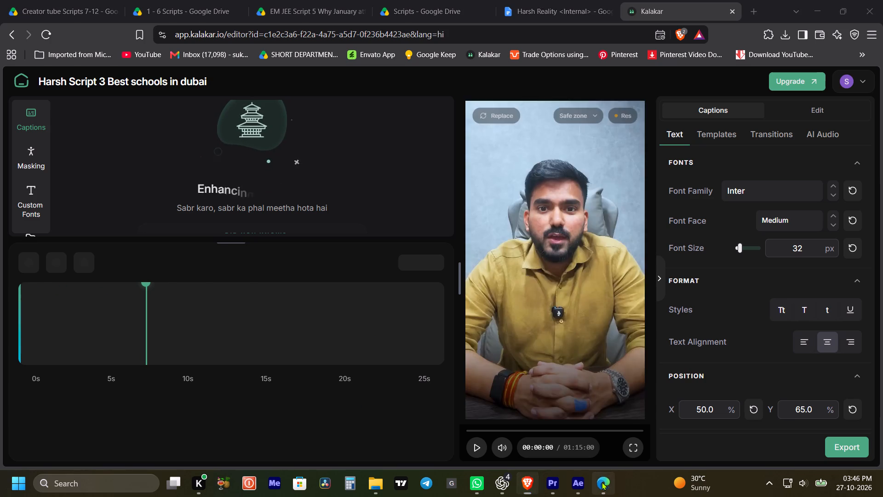
pyautogui.click(602, 482)
pyautogui.click(602, 482)
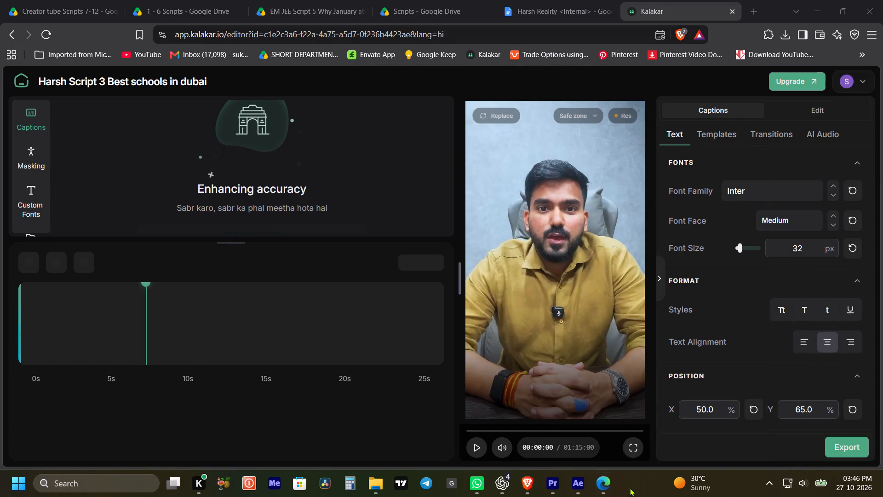
pyautogui.click(609, 483)
pyautogui.click(152, 9)
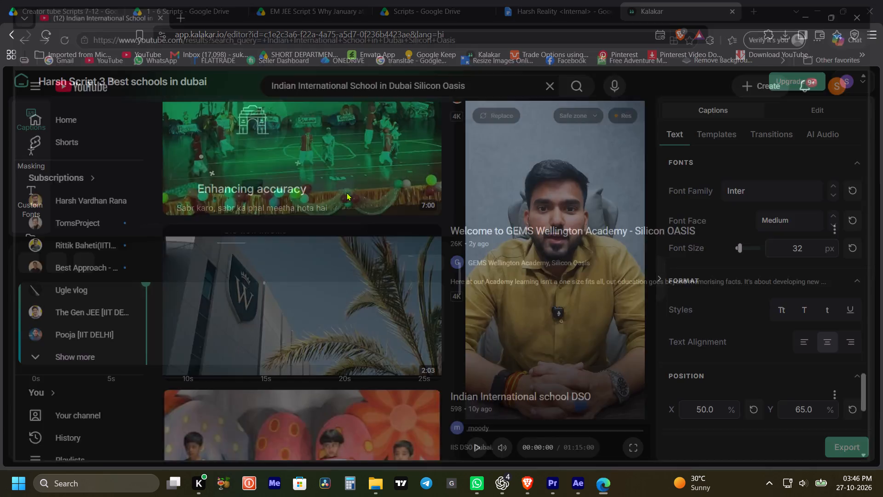
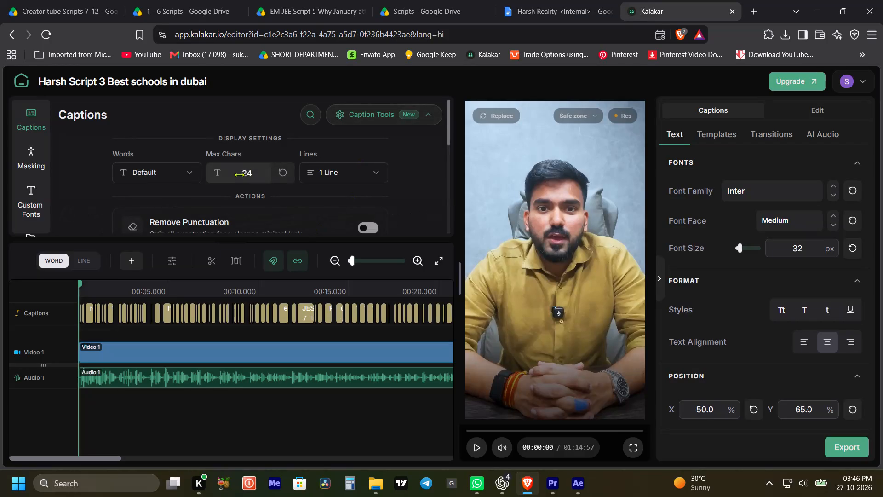
# Set the maximum characters per caption to 23.
pyautogui.moveTo(239, 174); pyautogui.dragTo(236, 174)
pyautogui.moveTo(236, 174); pyautogui.dragTo(235, 174)
pyautogui.moveTo(255, 174); pyautogui.dragTo(249, 175)
pyautogui.click(251, 172)
# Remove punctuation from all captions and close the caption tools.
pyautogui.click(363, 221)
pyautogui.scroll(-1, 392, 229)
pyautogui.click(360, 201)
pyautogui.scroll(4, 378, 218)
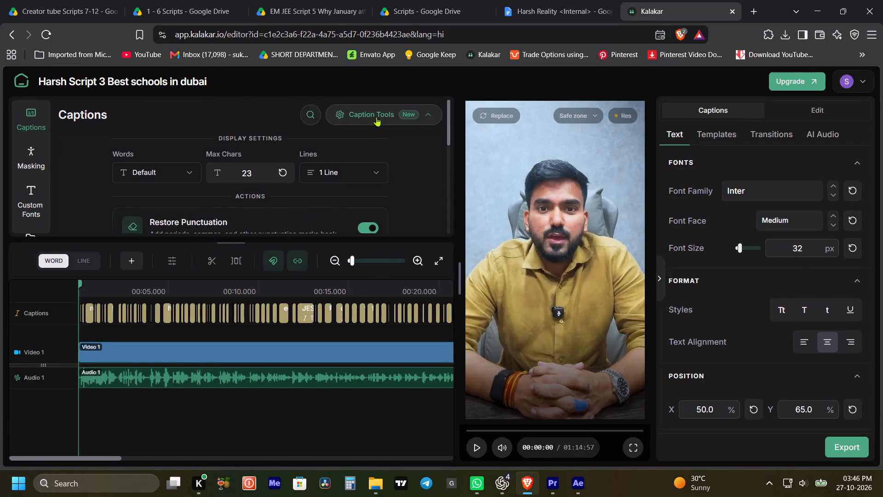
pyautogui.click(376, 117)
# Change the caption font family to SF Pro Display with the Bold font face.
pyautogui.click(781, 217)
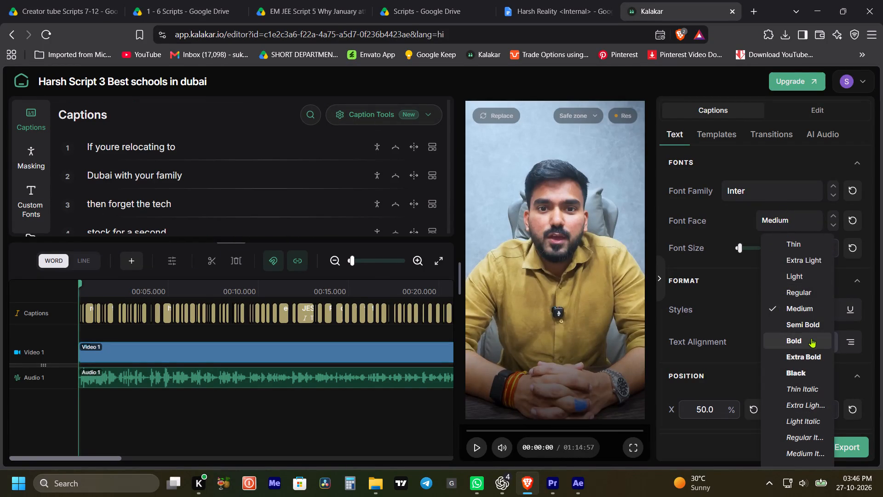
pyautogui.click(735, 187)
pyautogui.write('sf')
pyautogui.press('space')
pyautogui.press('p')
pyautogui.click(783, 267)
pyautogui.click(776, 215)
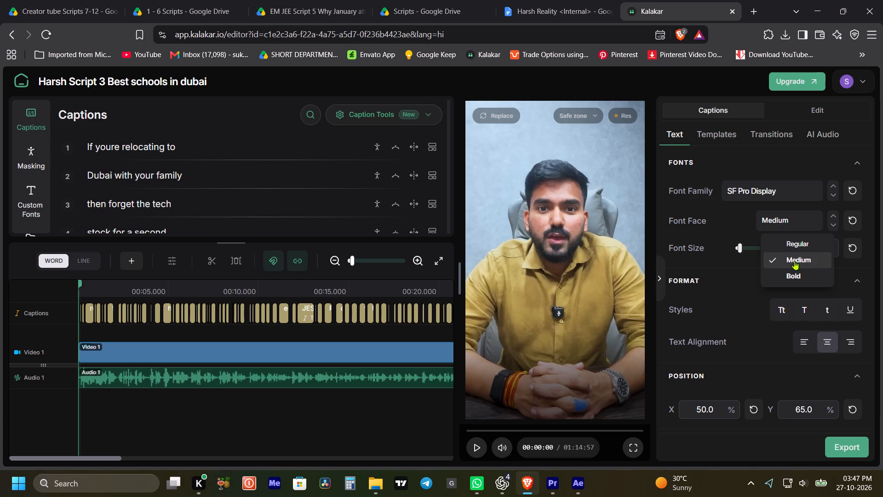
pyautogui.click(794, 273)
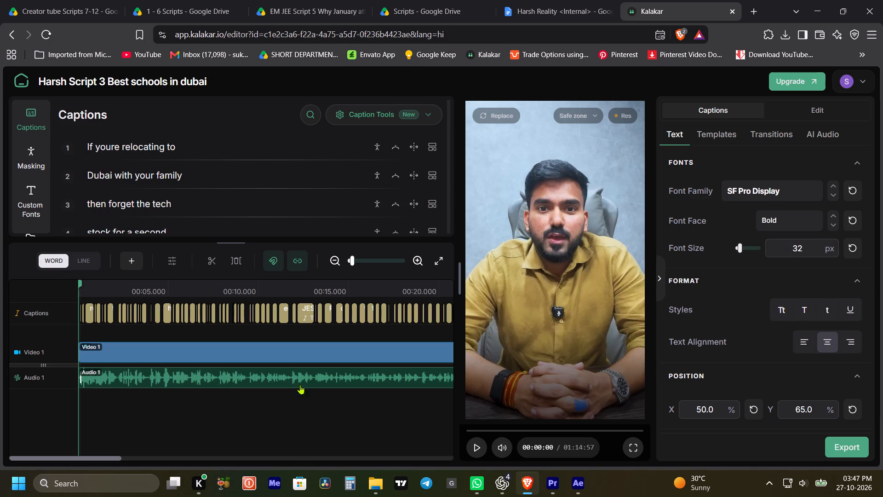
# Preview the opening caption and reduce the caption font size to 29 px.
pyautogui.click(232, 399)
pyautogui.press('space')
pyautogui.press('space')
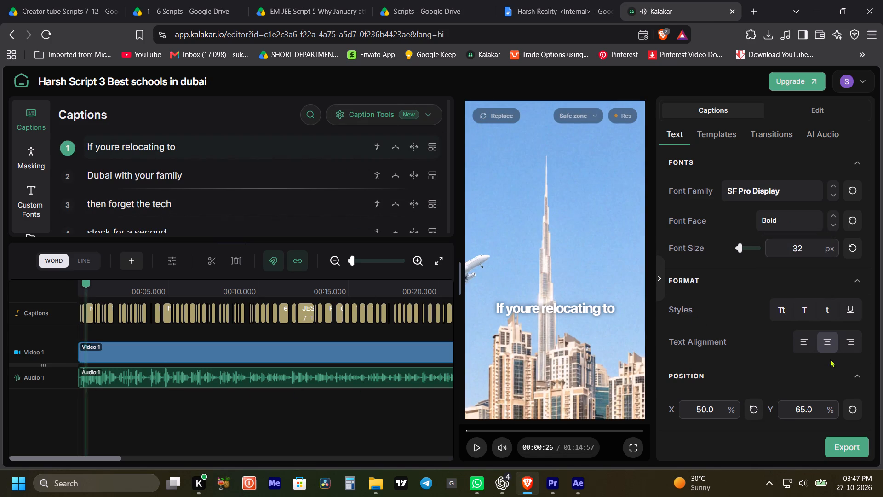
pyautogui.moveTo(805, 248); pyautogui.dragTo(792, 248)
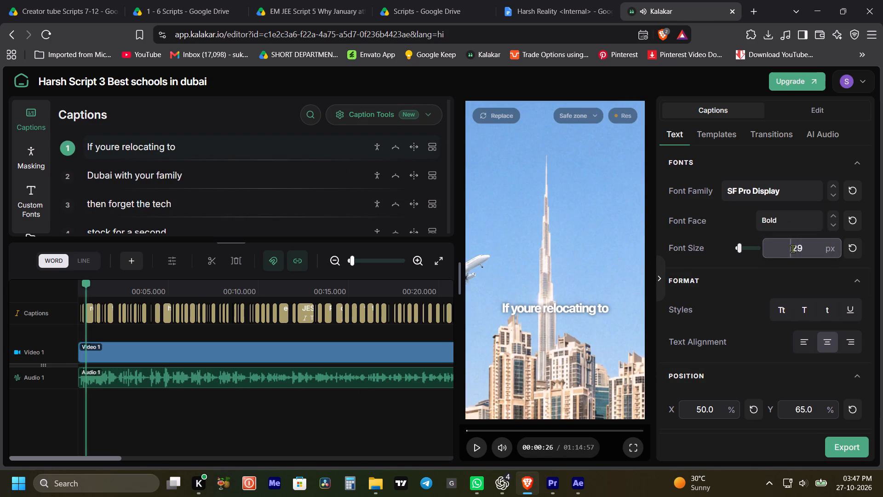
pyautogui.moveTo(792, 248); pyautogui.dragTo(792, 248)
# Delete the opening caption words "If youre relocating to" and "Dubai with your family" from the timeline.
pyautogui.moveTo(353, 259); pyautogui.dragTo(372, 263)
pyautogui.moveTo(112, 289); pyautogui.dragTo(21, 307)
pyautogui.press('space')
pyautogui.press('space')
pyautogui.moveTo(94, 334); pyautogui.dragTo(356, 312)
pyautogui.press('BackSpace')
# Delete the caption words of "then forget the tech" and "stock for a second" from the timeline.
pyautogui.press('space')
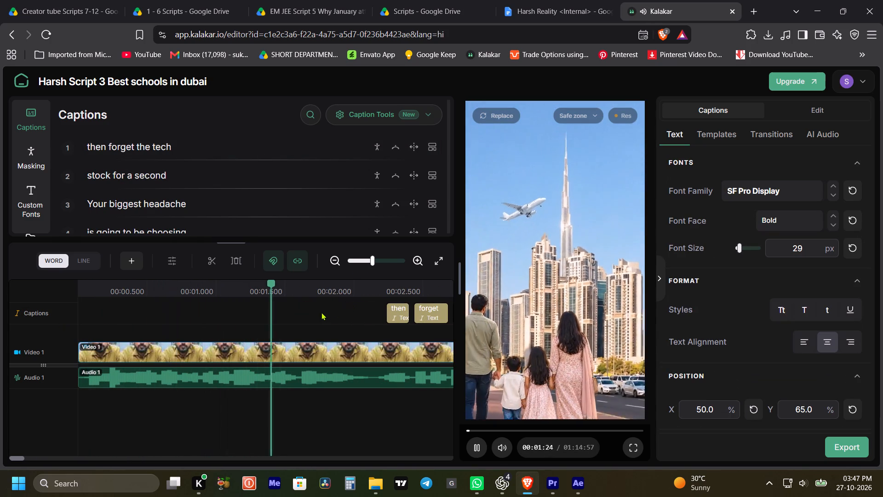
pyautogui.press('space')
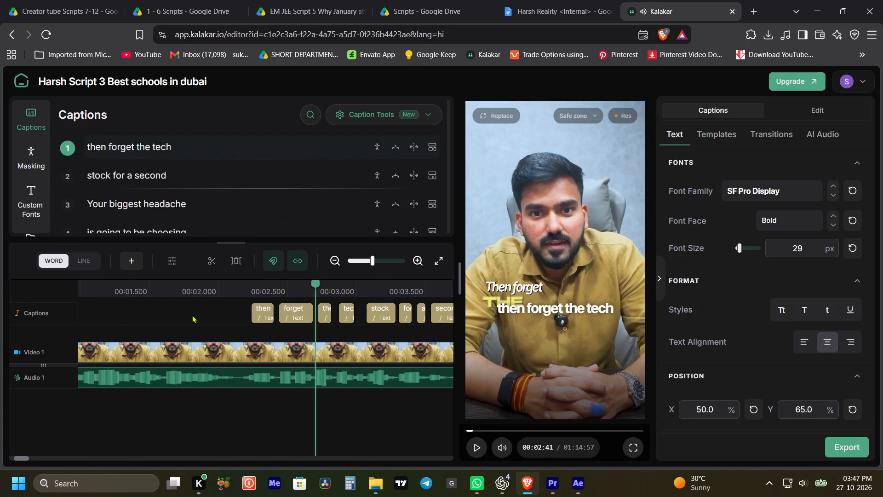
pyautogui.moveTo(197, 316); pyautogui.dragTo(361, 317)
pyautogui.press('BackSpace')
pyautogui.press('space')
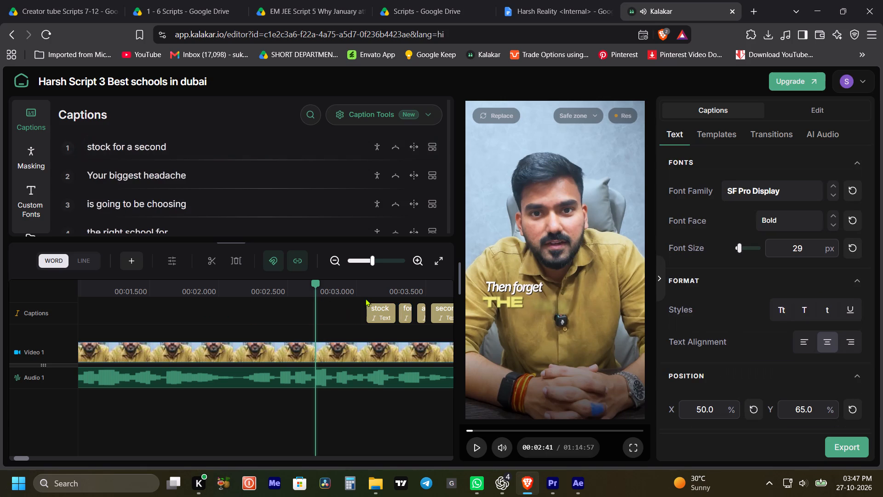
pyautogui.press('space')
pyautogui.moveTo(183, 316); pyautogui.dragTo(329, 317)
pyautogui.press('BackSpace')
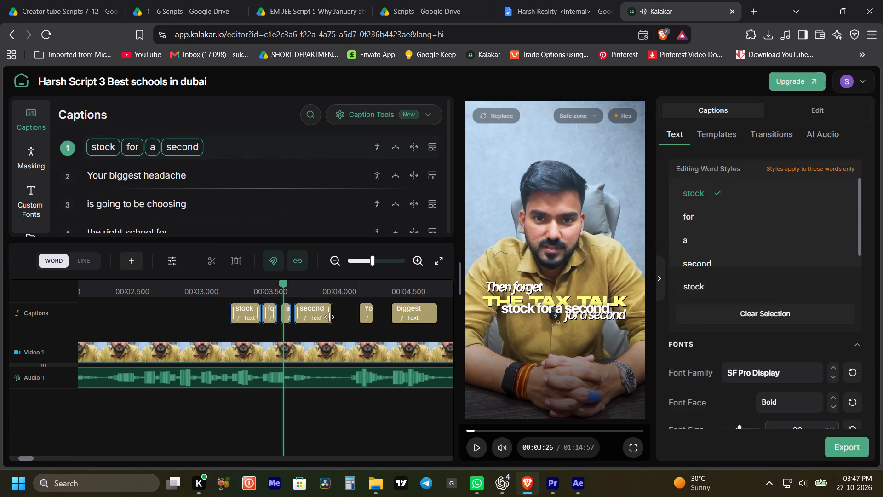
# Set the caption font size to 25 px and play the following captions to check it.
pyautogui.press('space')
pyautogui.press('space')
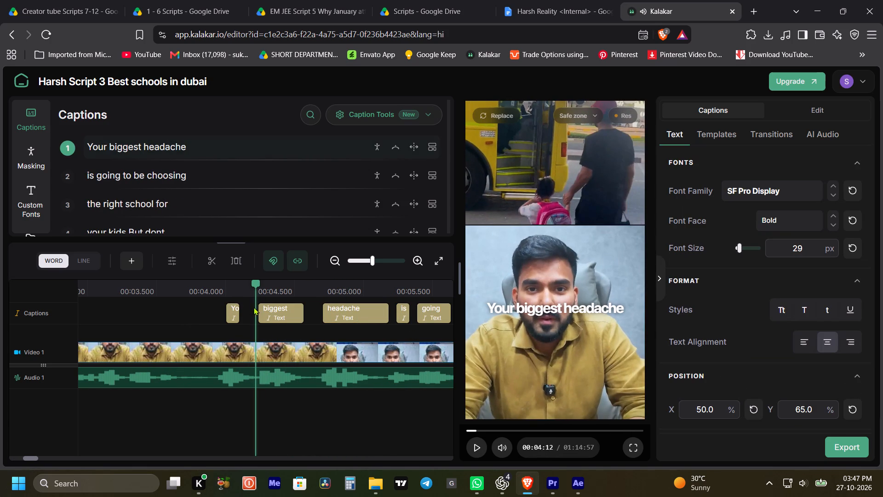
pyautogui.moveTo(796, 245); pyautogui.dragTo(792, 245)
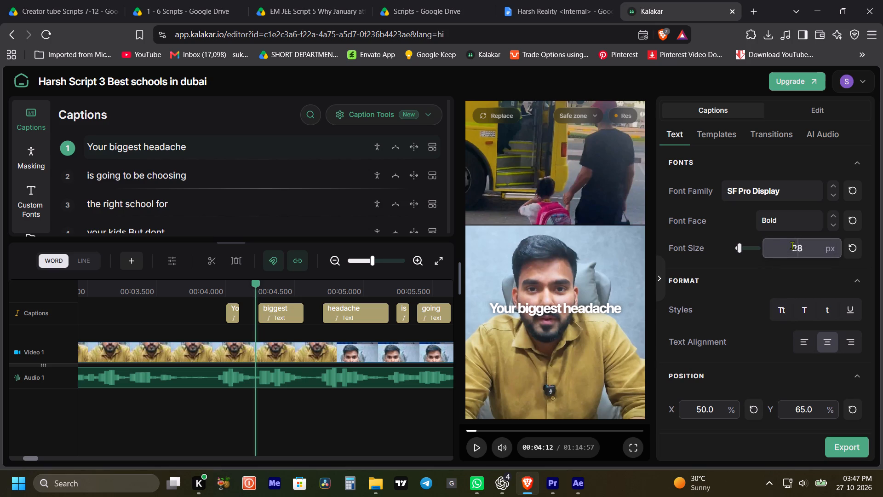
pyautogui.moveTo(792, 245); pyautogui.dragTo(787, 245)
pyautogui.moveTo(357, 442); pyautogui.dragTo(361, 440)
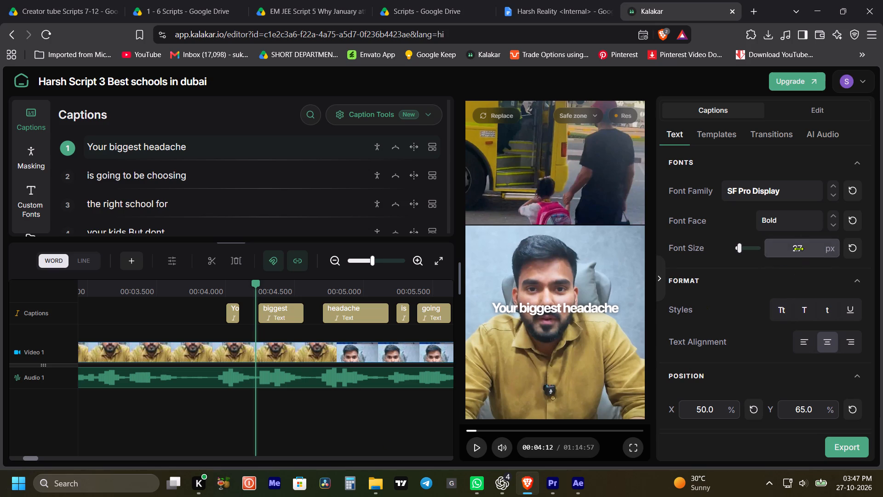
pyautogui.moveTo(798, 248); pyautogui.dragTo(791, 248)
pyautogui.press('space')
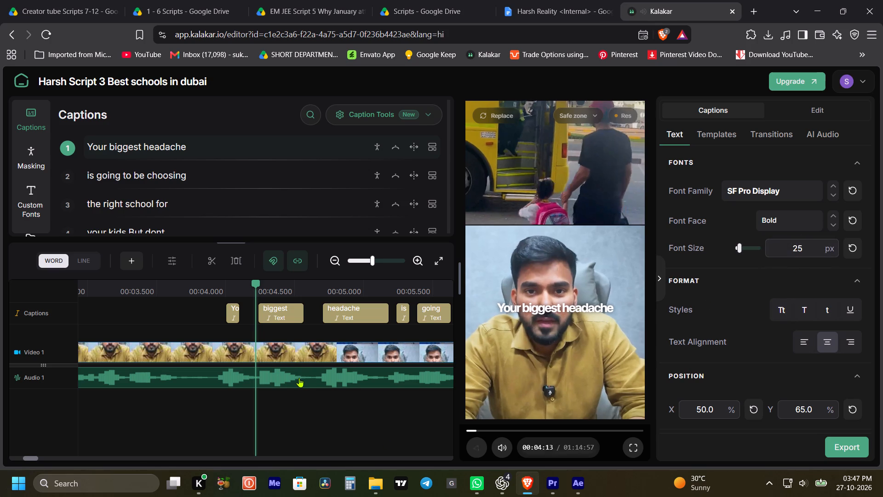
pyautogui.press('space')
pyautogui.press('space')
pyautogui.press('space')
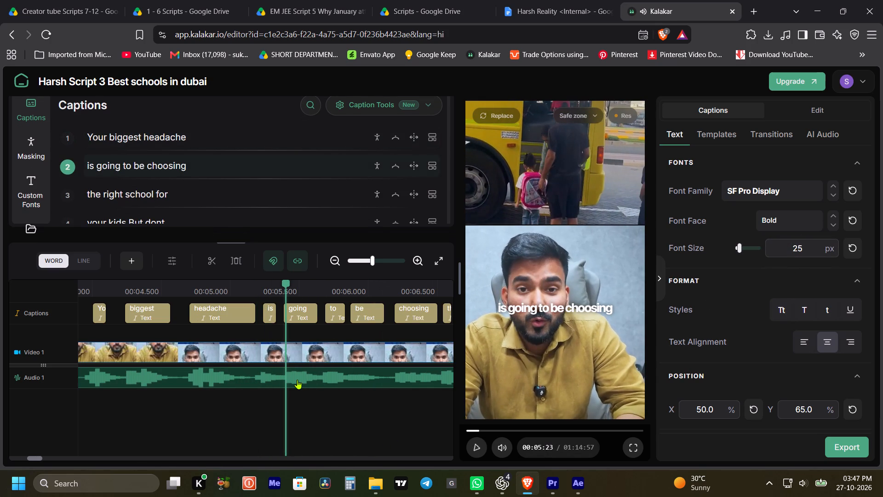
pyautogui.press('space')
pyautogui.press('space')
# Set the blur of the captions' drop shadow effect to 16.
pyautogui.scroll(-6, 677, 368)
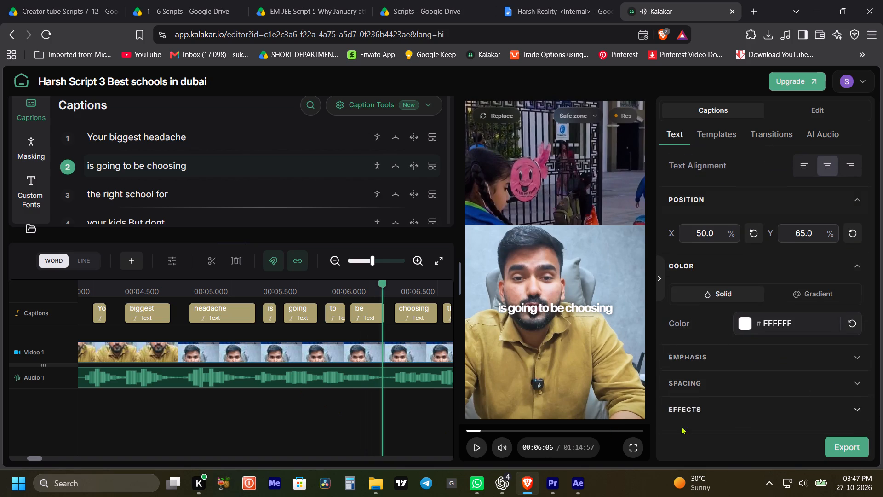
pyautogui.moveTo(674, 407); pyautogui.dragTo(681, 408)
pyautogui.scroll(-7, 714, 402)
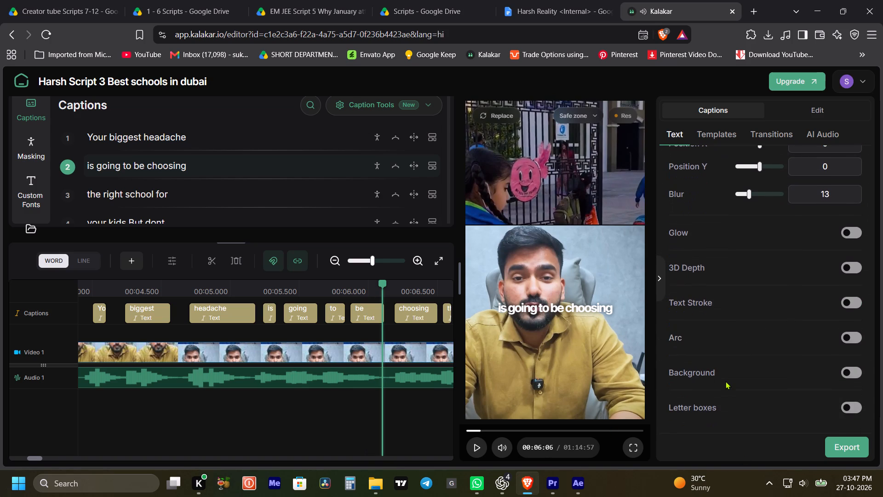
pyautogui.scroll(-1, 722, 354)
pyautogui.scroll(3, 699, 374)
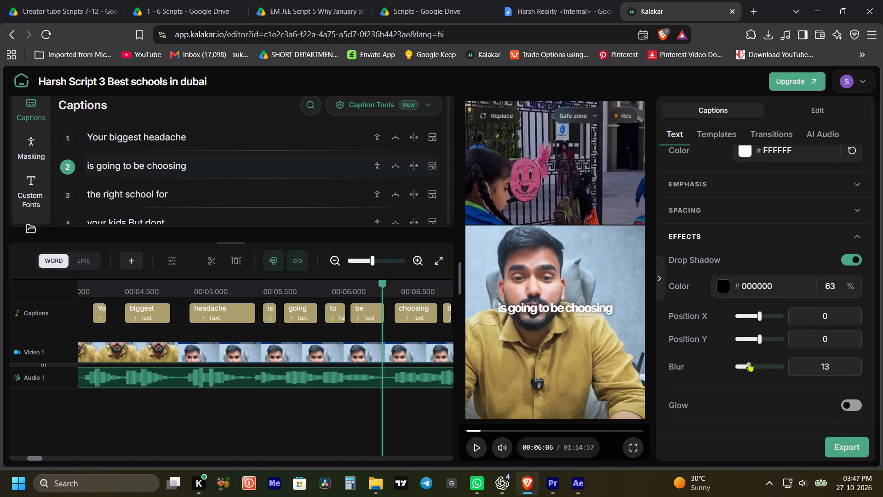
pyautogui.moveTo(751, 365); pyautogui.dragTo(732, 371)
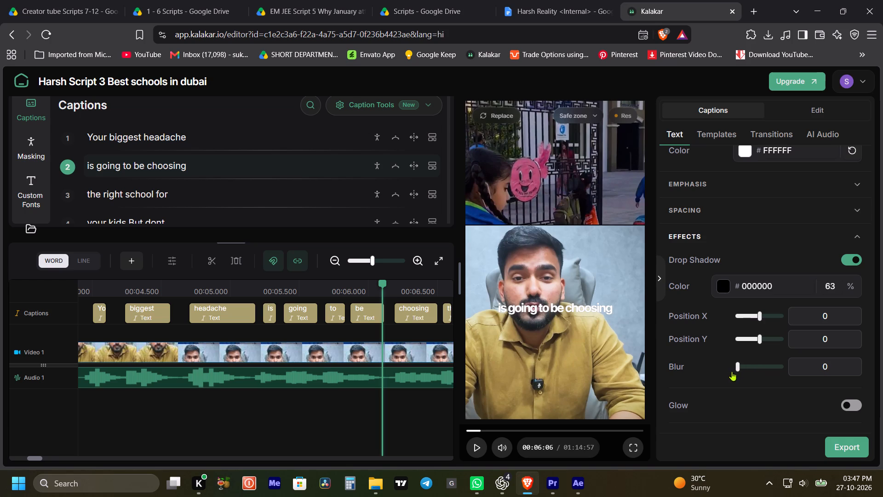
pyautogui.moveTo(732, 371); pyautogui.dragTo(728, 372)
pyautogui.moveTo(739, 368); pyautogui.dragTo(751, 368)
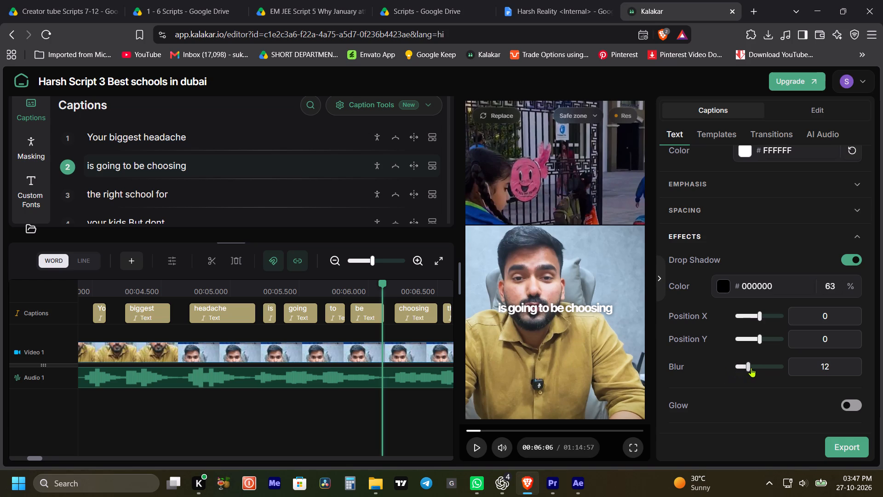
pyautogui.moveTo(751, 368); pyautogui.dragTo(751, 367)
# Play on to the caption "your kids But dont" and move the word "But" to the next line.
pyautogui.click(381, 412)
pyautogui.press('space')
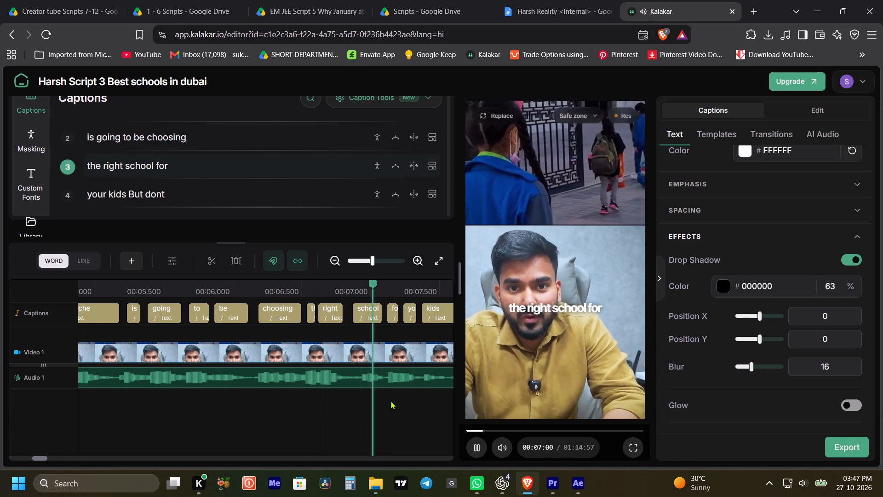
pyautogui.press('space')
pyautogui.press('space')
pyautogui.press('space')
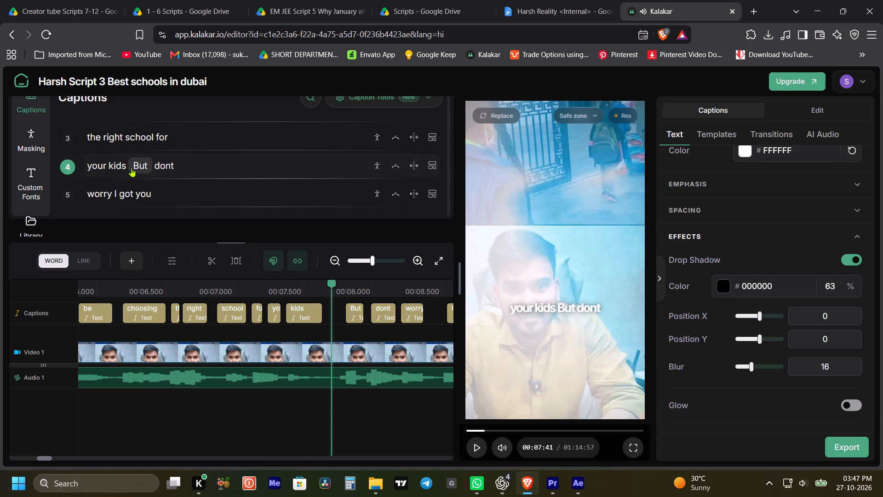
pyautogui.click(131, 168)
pyautogui.click(160, 393)
# Correct the word "dont" to "don't" in the caption "But dont worry I got you".
pyautogui.press('space')
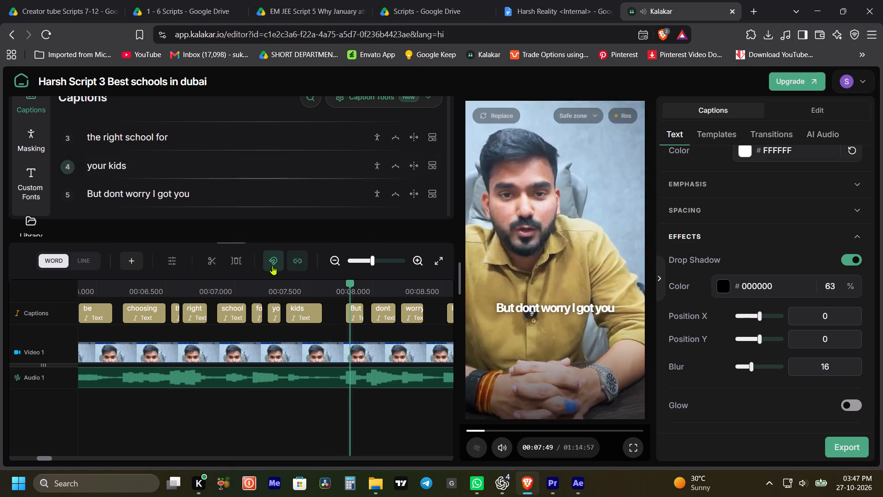
pyautogui.press('space')
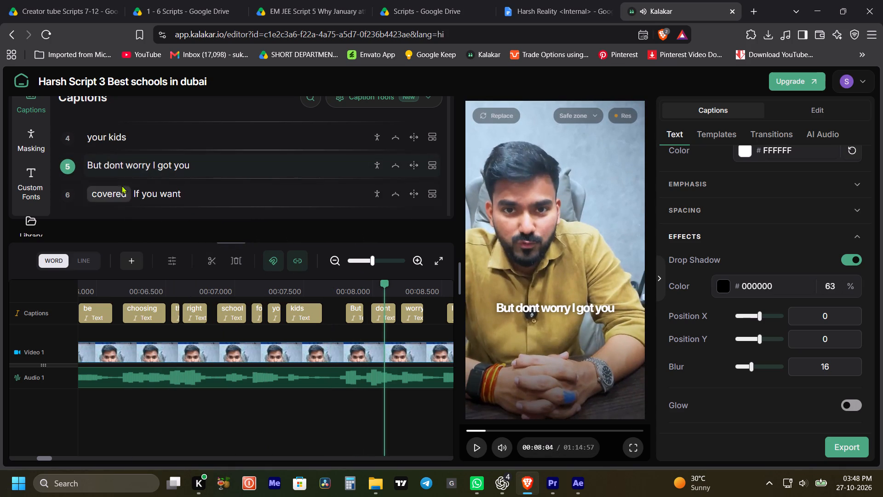
pyautogui.click(120, 167)
pyautogui.click(138, 316)
pyautogui.click(127, 161)
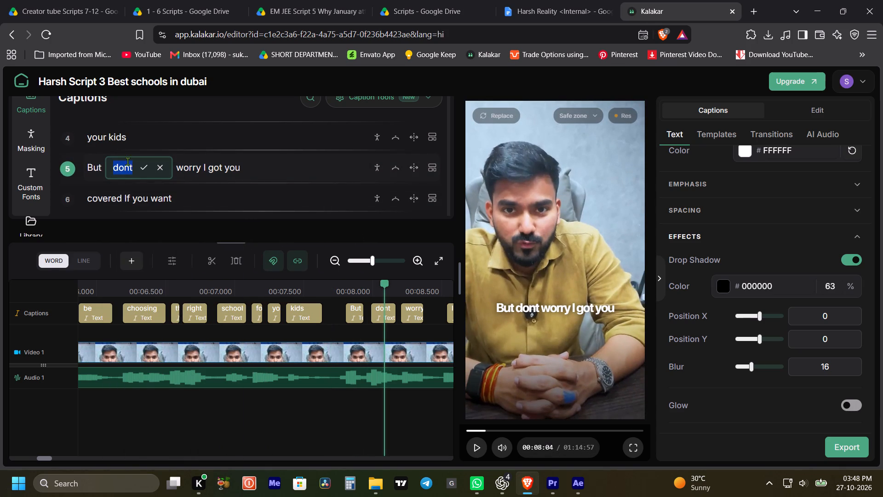
pyautogui.press('Left')
pyautogui.press('Right')
pyautogui.press('Right')
pyautogui.press('Right')
pyautogui.press('Right')
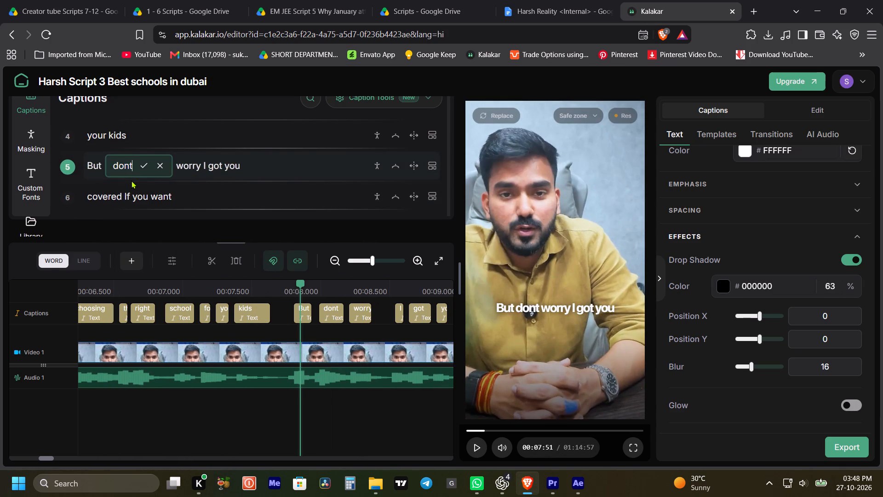
pyautogui.press('Left')
pyautogui.press("'")
pyautogui.press('Return')
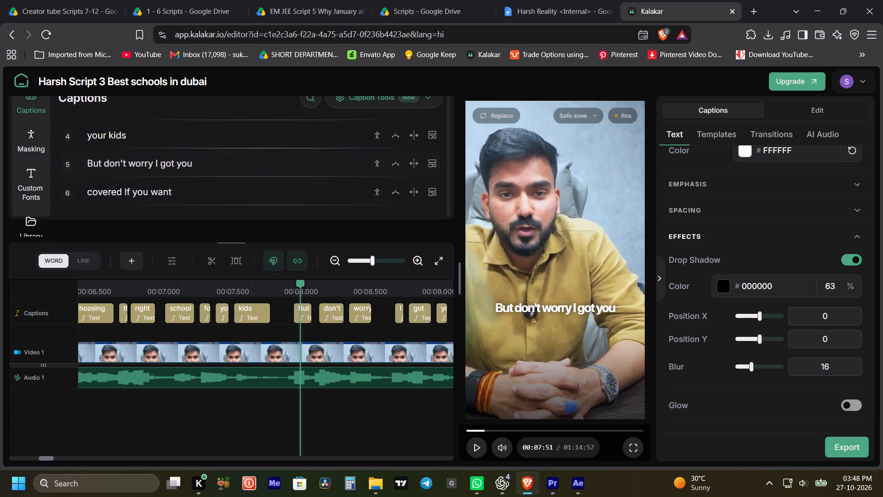
# Split the caption "But don't worry I got you" after "worry", making "I got you" a separate line.
pyautogui.press('space')
pyautogui.press('space')
pyautogui.press('space')
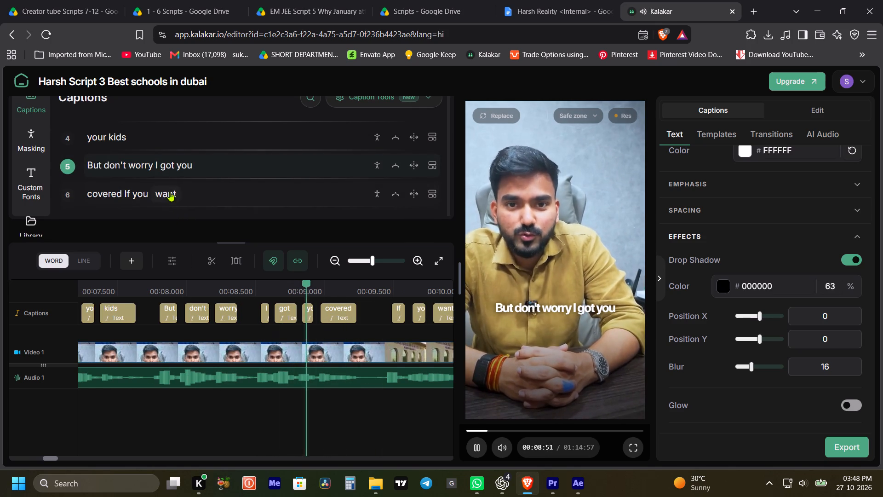
pyautogui.press('space')
pyautogui.click(158, 134)
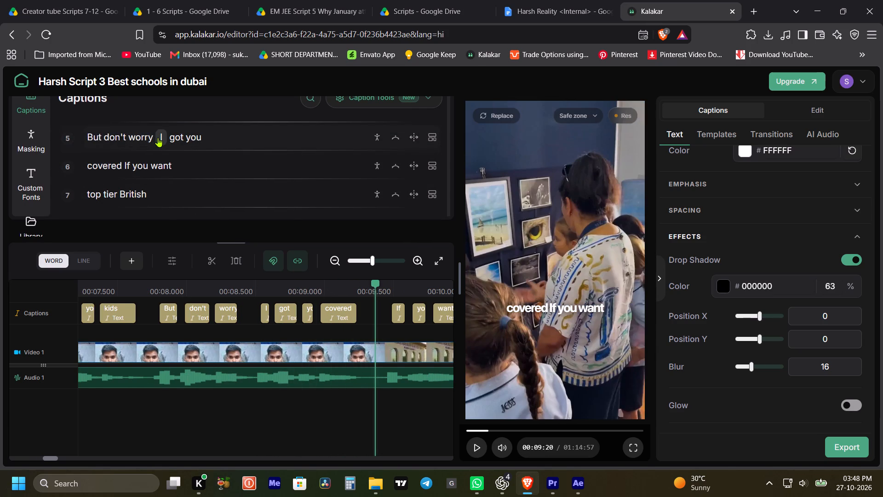
pyautogui.click(158, 138)
pyautogui.click(185, 310)
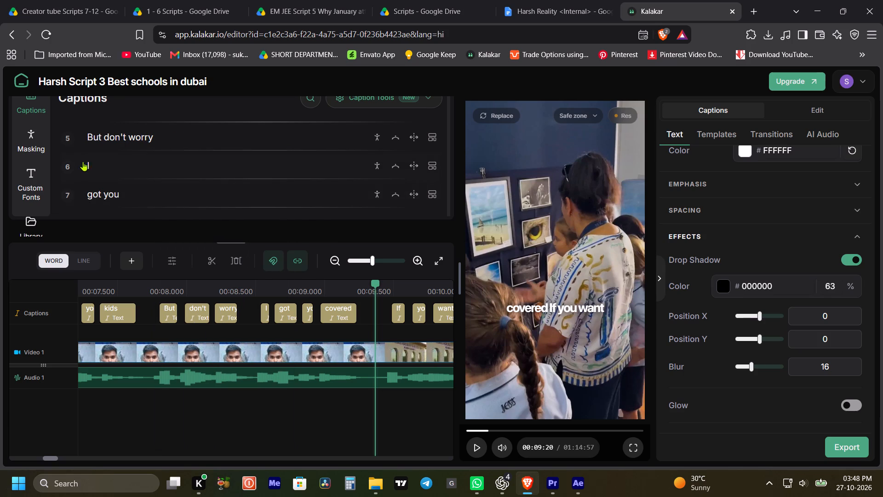
pyautogui.click(89, 164)
pyautogui.click(120, 391)
# Move the word "covered" to the previous line so the caption reads "I got you covered".
pyautogui.scroll(-1, 116, 196)
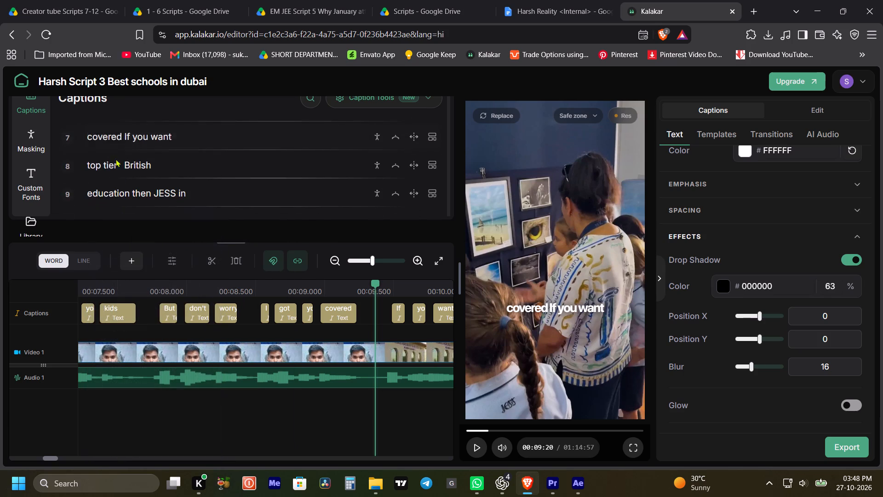
pyautogui.click(103, 128)
pyautogui.click(103, 165)
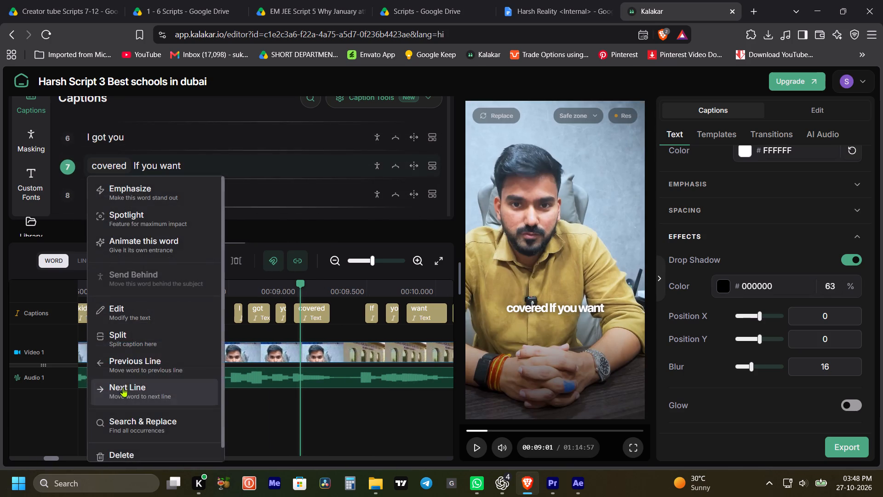
pyautogui.click(140, 363)
pyautogui.click(179, 138)
# Play on to the caption "education then JESS in" and open the options for the word "education".
pyautogui.press('space')
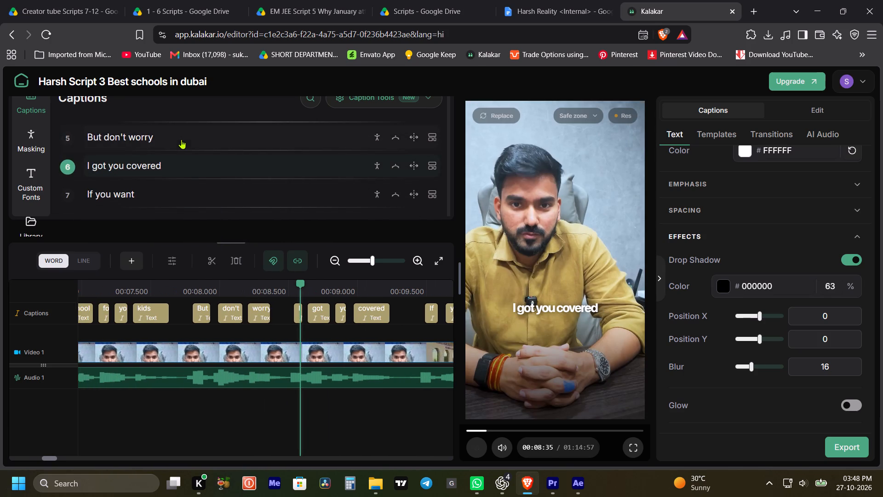
pyautogui.press('space')
pyautogui.press('space')
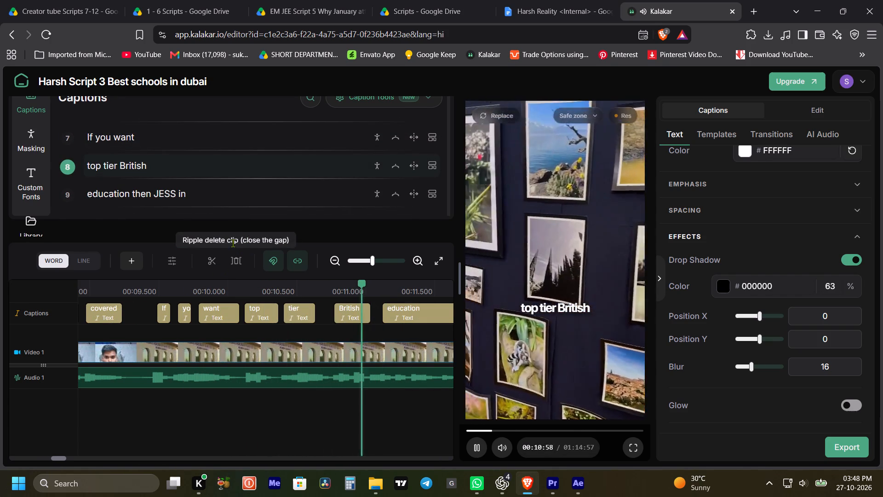
pyautogui.press('space')
pyautogui.press('space')
pyautogui.press('space')
pyautogui.click(112, 163)
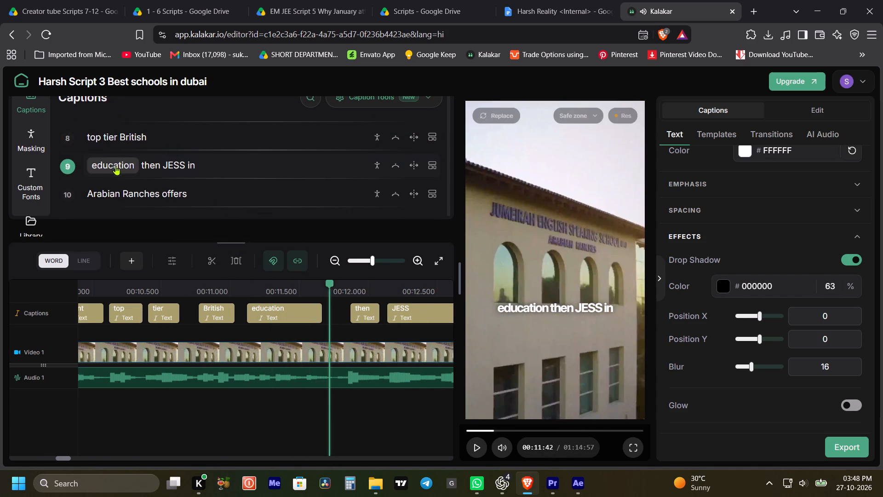
# Move the word "education" to the previous line so the caption reads "top tier British education".
pyautogui.click(130, 363)
# Play on past "Arabian Ranches offers" and delete the caption words "annual", "tuition", "from" and "fiftyfour" from the timeline.
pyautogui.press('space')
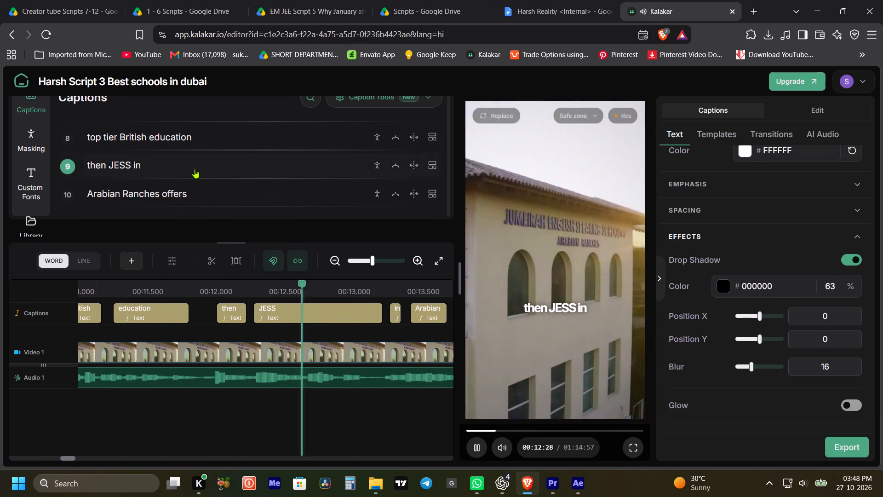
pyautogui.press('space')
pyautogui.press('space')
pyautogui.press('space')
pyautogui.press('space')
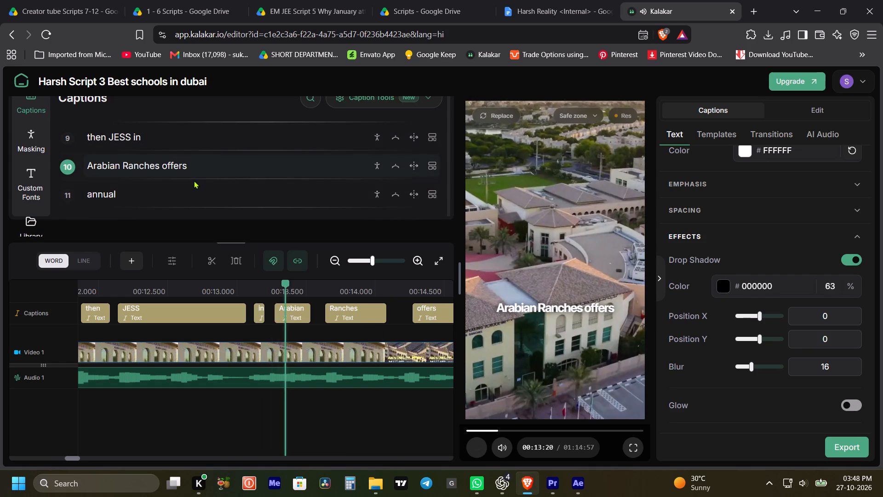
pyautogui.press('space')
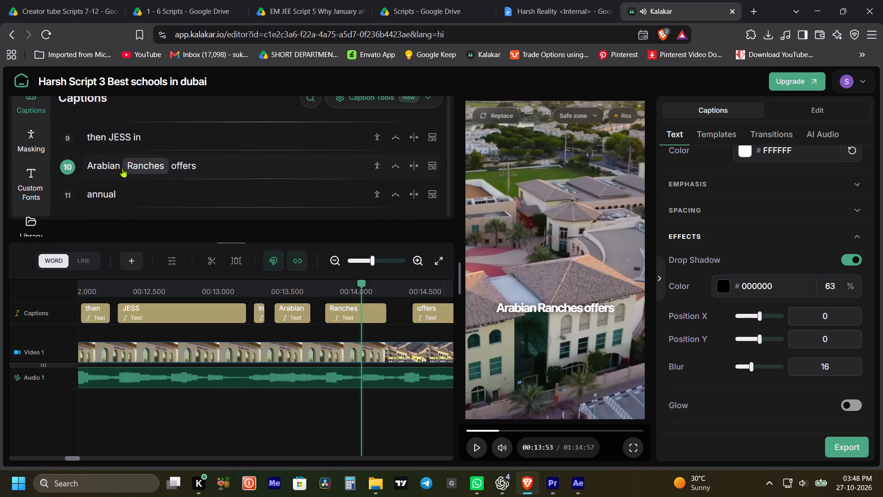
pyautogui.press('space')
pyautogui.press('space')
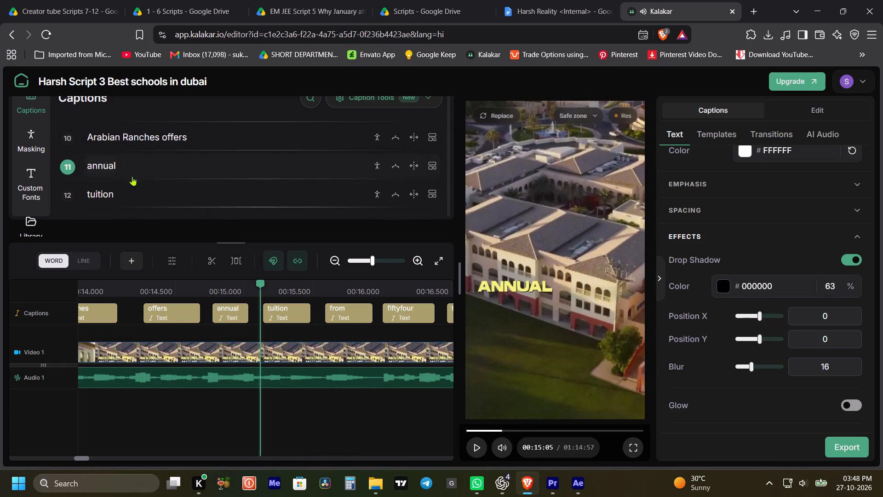
pyautogui.moveTo(231, 326); pyautogui.dragTo(387, 317)
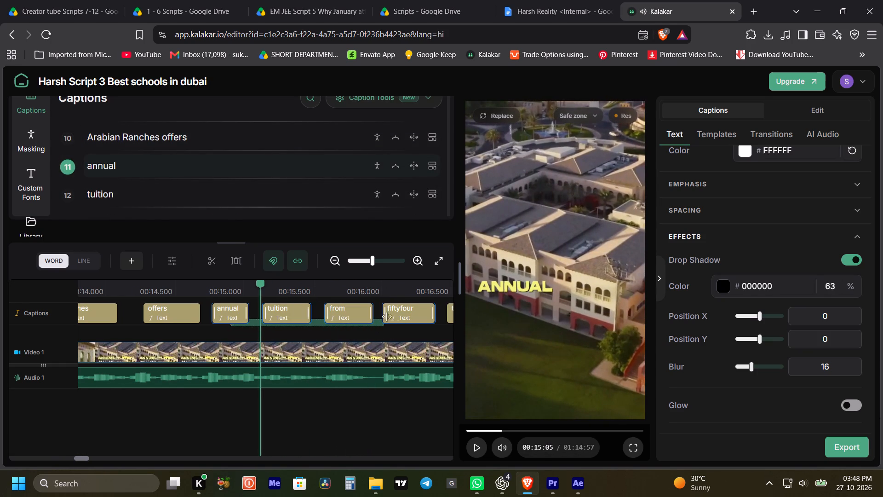
pyautogui.moveTo(387, 317); pyautogui.dragTo(410, 312)
pyautogui.press('BackSpace')
# Replay from the caption "offers" and delete the following caption words "thousand", "dirhams" and "to" from the timeline.
pyautogui.click(195, 291)
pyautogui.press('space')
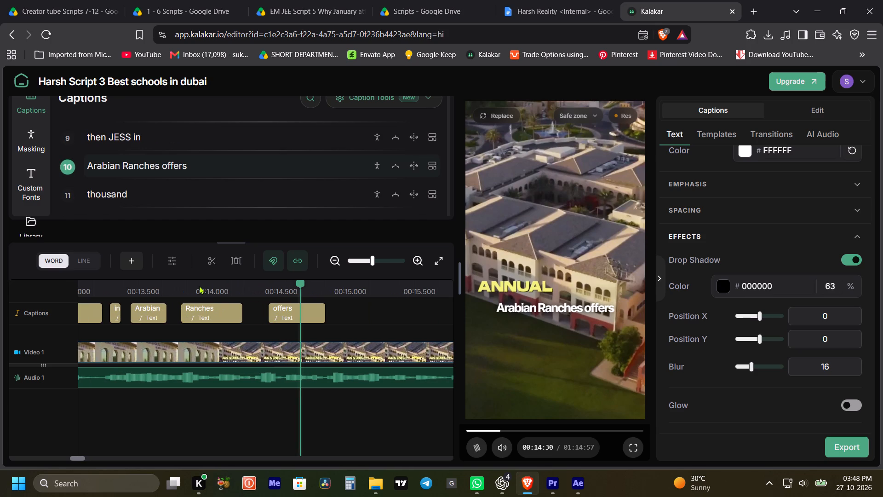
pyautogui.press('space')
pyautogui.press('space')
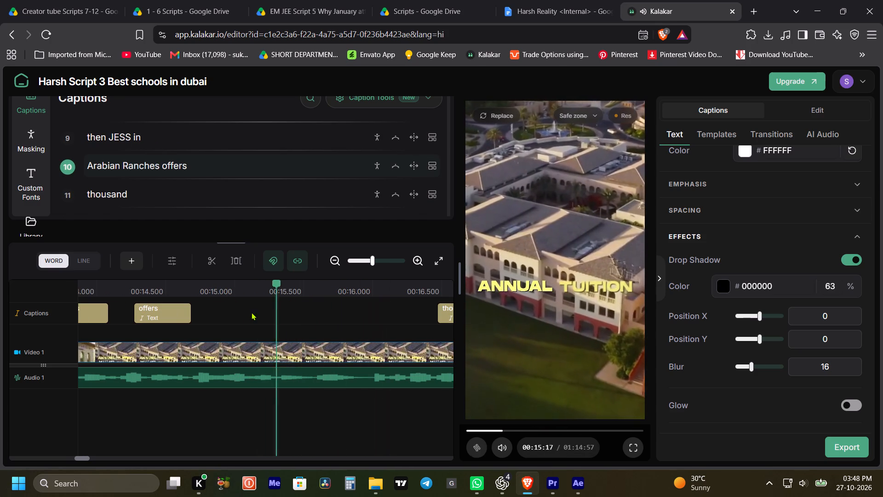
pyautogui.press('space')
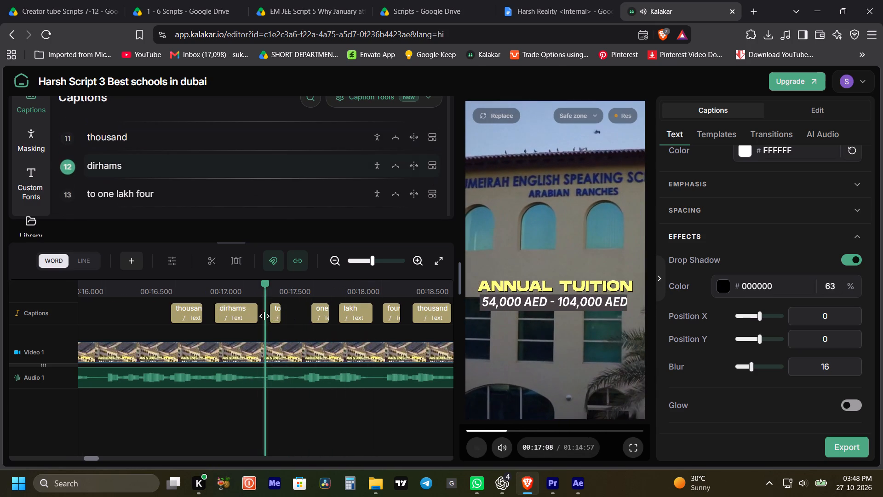
pyautogui.moveTo(129, 323); pyautogui.dragTo(290, 318)
pyautogui.press('BackSpace')
# Play on and select the caption words "one", "lakh", "four", "thousand" and "dirhams" that precede "while" on the timeline.
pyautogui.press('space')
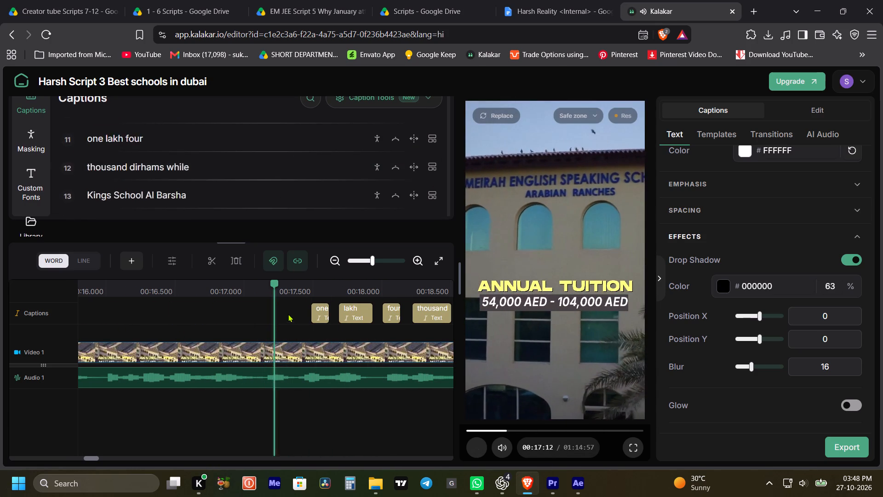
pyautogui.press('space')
pyautogui.moveTo(127, 309); pyautogui.dragTo(201, 314)
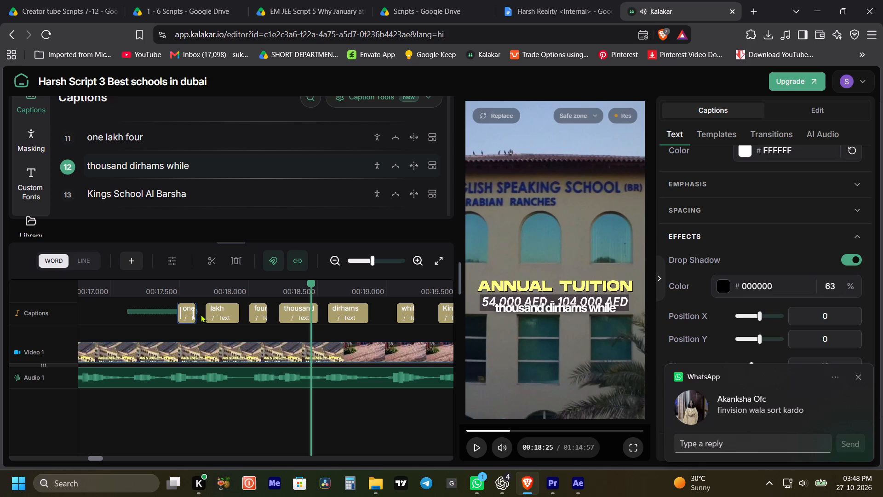
pyautogui.moveTo(201, 314); pyautogui.dragTo(358, 318)
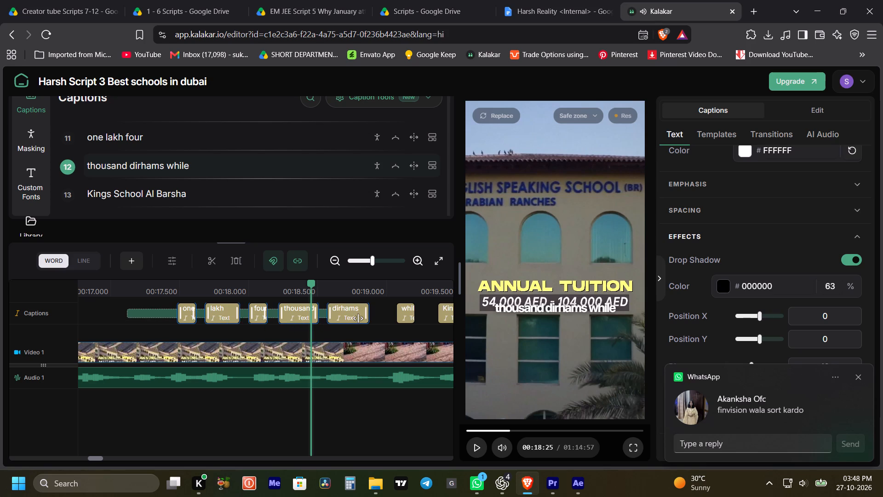
pyautogui.moveTo(358, 318); pyautogui.dragTo(359, 318)
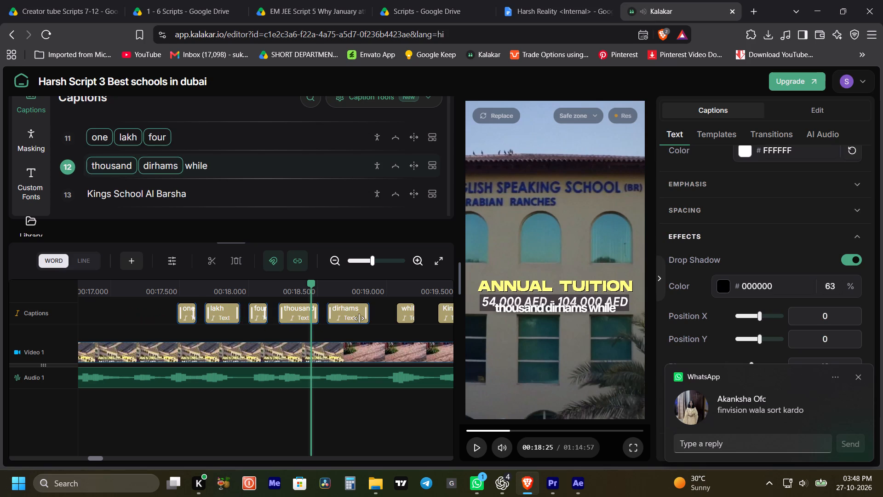
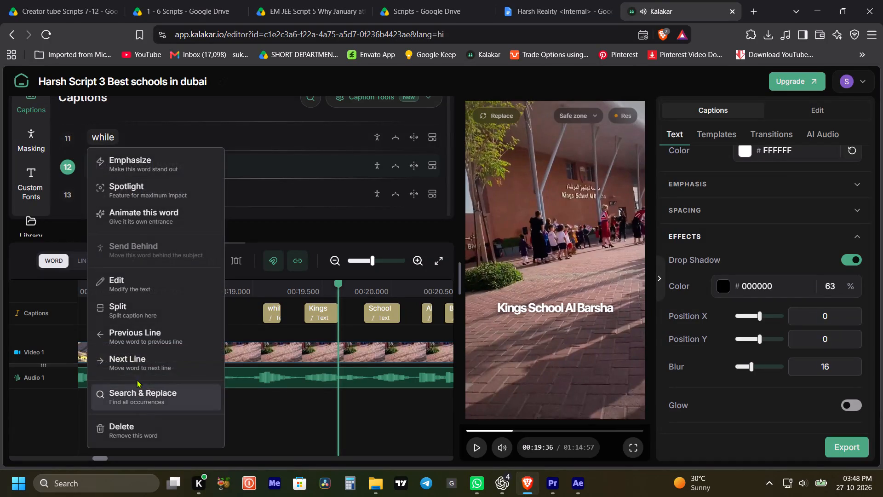
# Move the word "while" to the next line so the caption reads "while Kings School Al Barsha".
pyautogui.click(135, 362)
# Delete the caption words "fiftyseven thousand dirhams to one" over the Annual Tuition graphic and replay from about 21 seconds.
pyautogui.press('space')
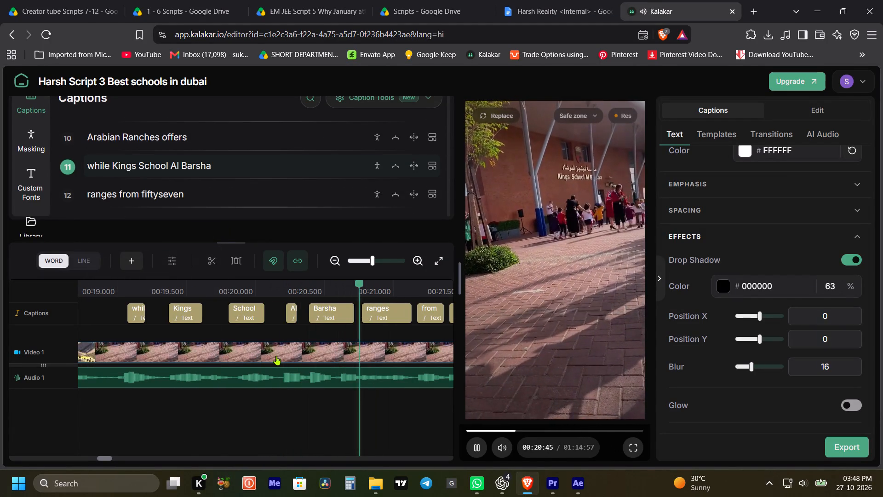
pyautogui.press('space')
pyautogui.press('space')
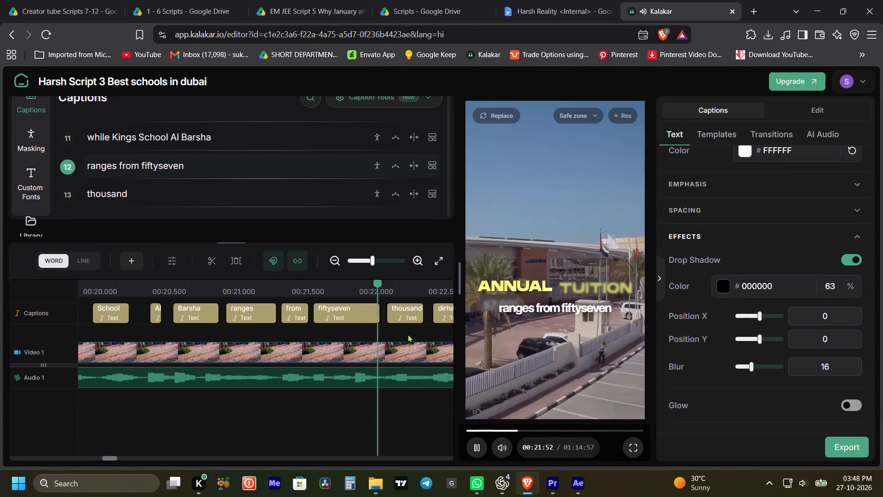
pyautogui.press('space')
pyautogui.moveTo(192, 328); pyautogui.dragTo(271, 317)
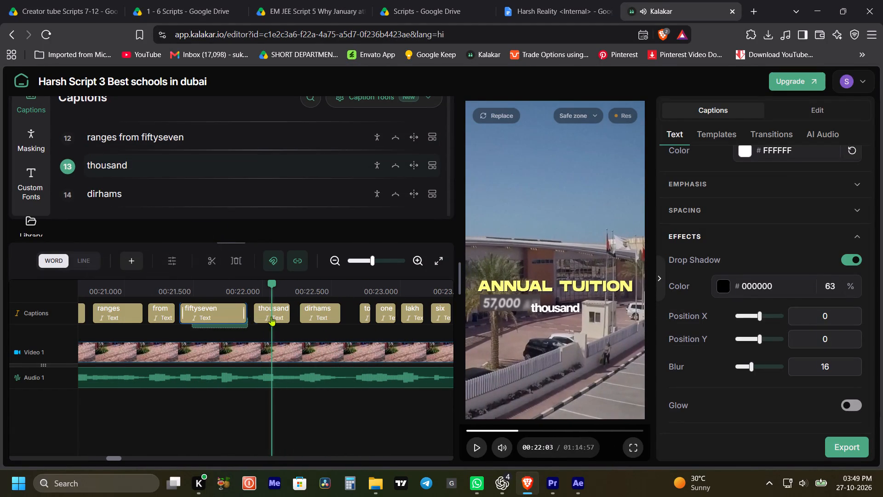
pyautogui.moveTo(271, 317); pyautogui.dragTo(388, 315)
pyautogui.press('BackSpace')
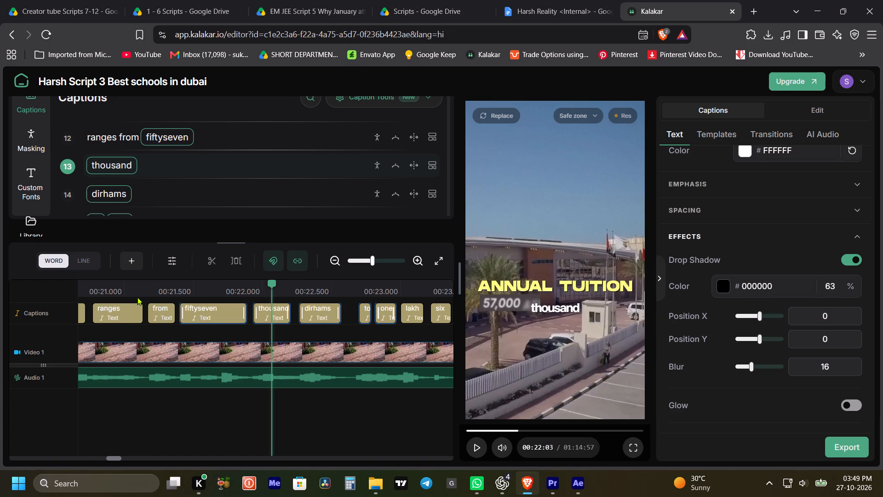
pyautogui.press('BackSpace')
pyautogui.click(105, 292)
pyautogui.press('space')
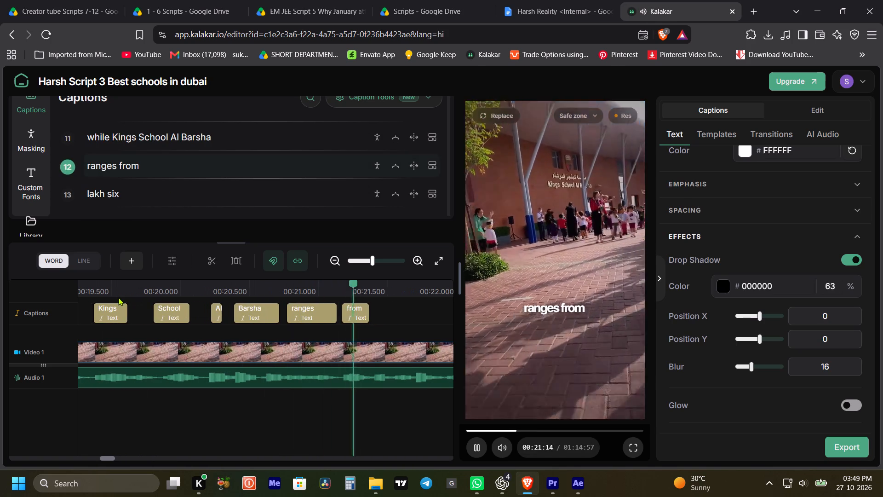
# Split the caption "while Kings School Al Barsha" after "while" and rejoin "Kings" with "School Al Barsha" on the following line.
pyautogui.press('space')
pyautogui.click(121, 289)
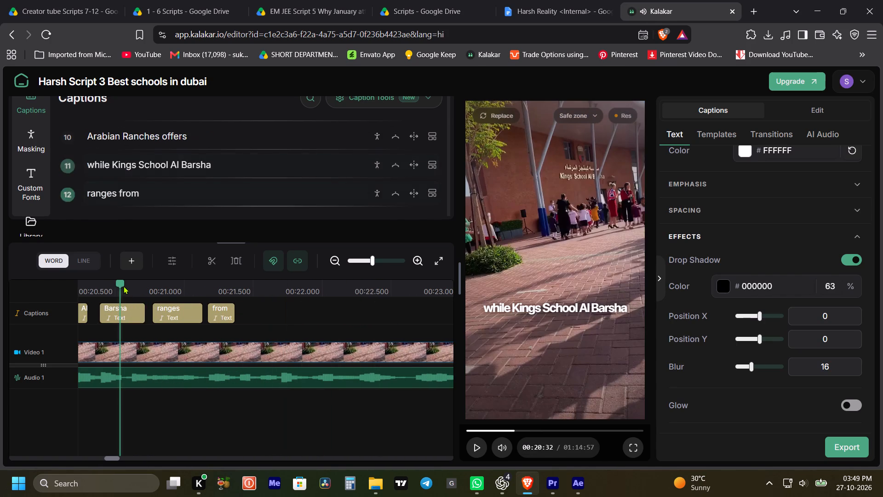
pyautogui.click(197, 168)
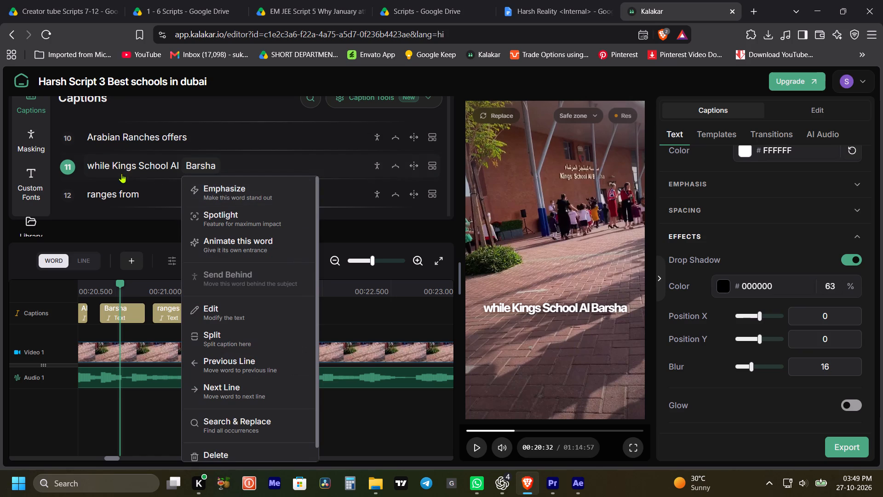
pyautogui.click(129, 165)
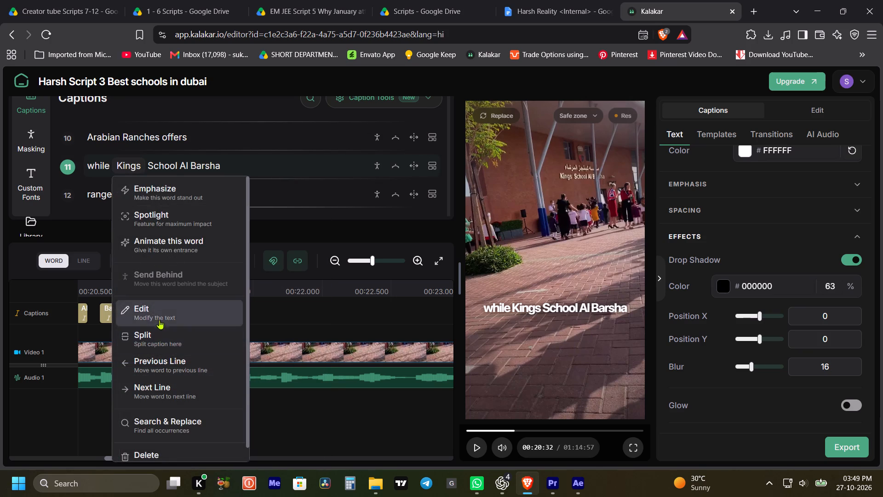
pyautogui.click(159, 339)
pyautogui.click(99, 194)
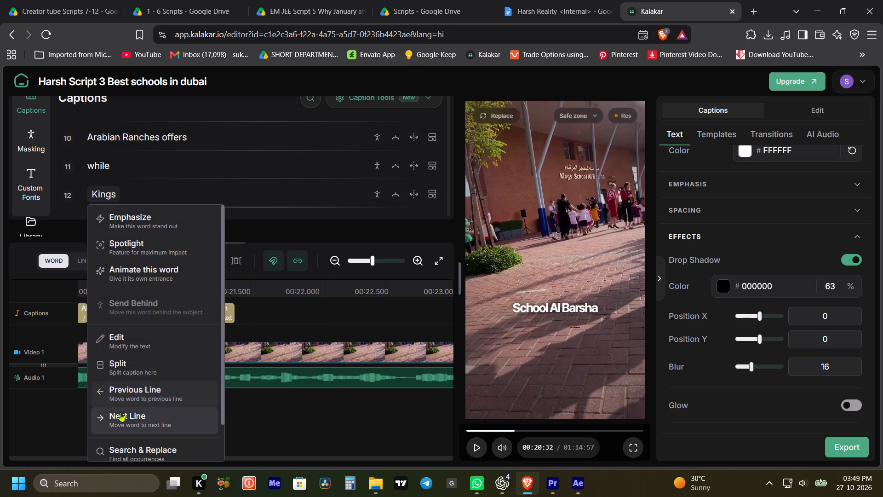
pyautogui.click(120, 412)
pyautogui.scroll(-1, 139, 192)
# Delete the spoken price words "lakh six thousand dirhams" from the captions track after "ranges from".
pyautogui.press('space')
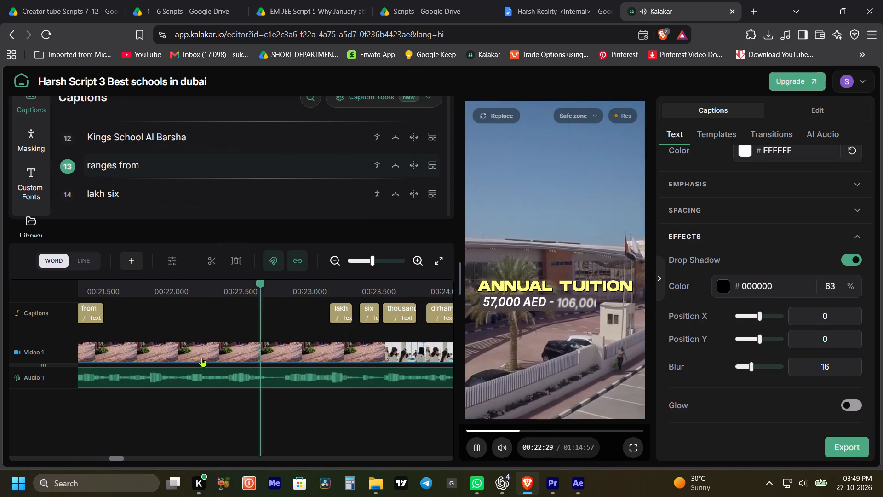
pyautogui.press('space')
pyautogui.moveTo(159, 313); pyautogui.dragTo(334, 308)
pyautogui.press('BackSpace')
# Move the word "If" to the next line so the caption reads "If youre looking for".
pyautogui.press('space')
pyautogui.press('space')
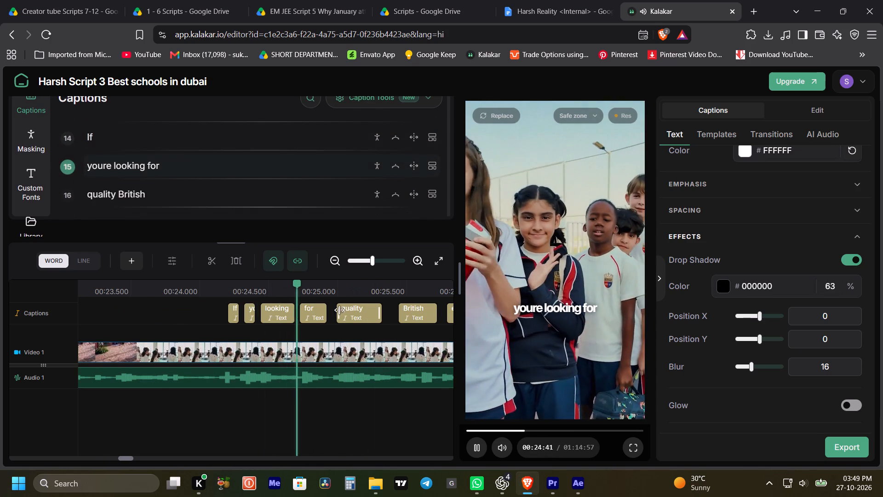
pyautogui.click(88, 138)
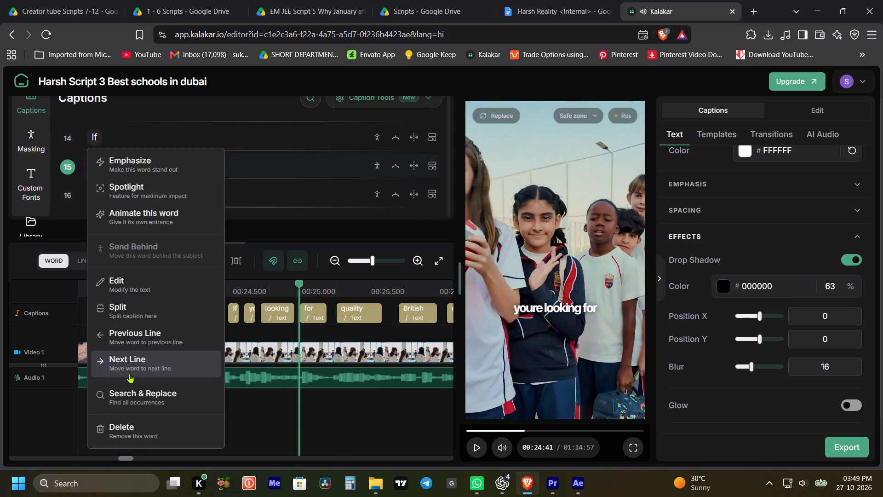
pyautogui.click(129, 374)
# Correct the word "youre" to "you're" in the caption "If youre looking for".
pyautogui.click(114, 134)
pyautogui.click(129, 285)
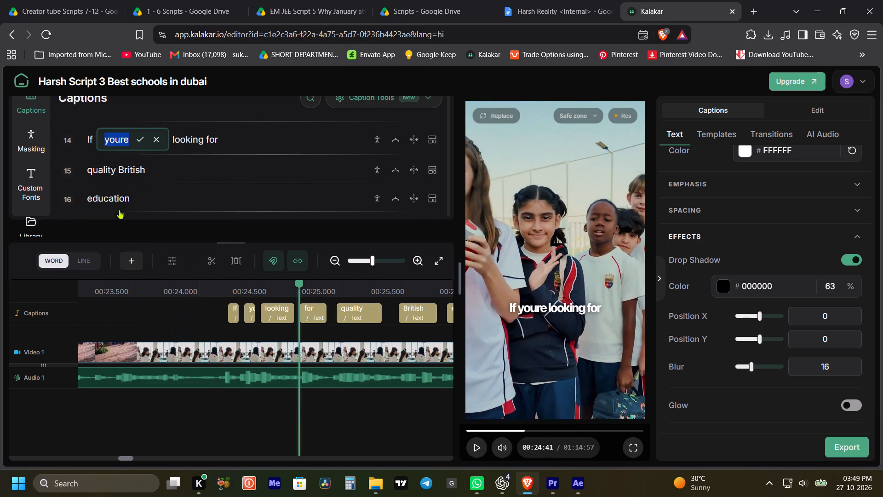
pyautogui.click(124, 140)
pyautogui.press('Right')
pyautogui.press('Left')
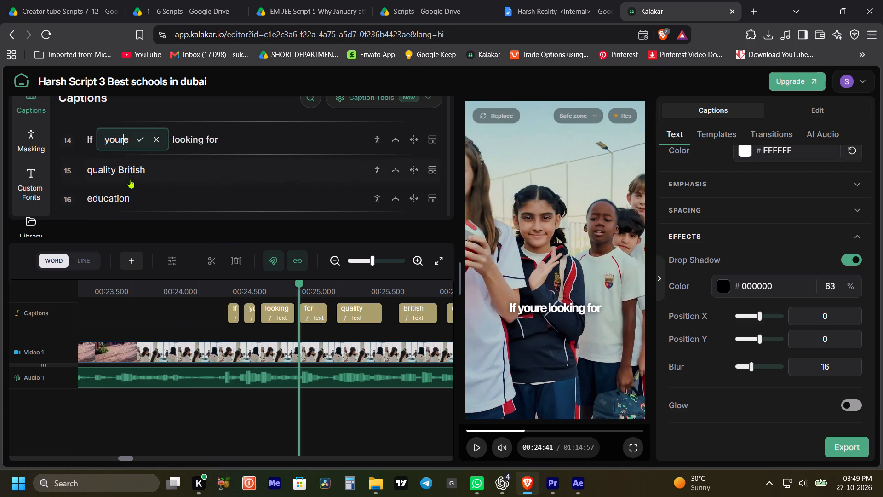
pyautogui.press('Left')
pyautogui.press("'")
pyautogui.press('Return')
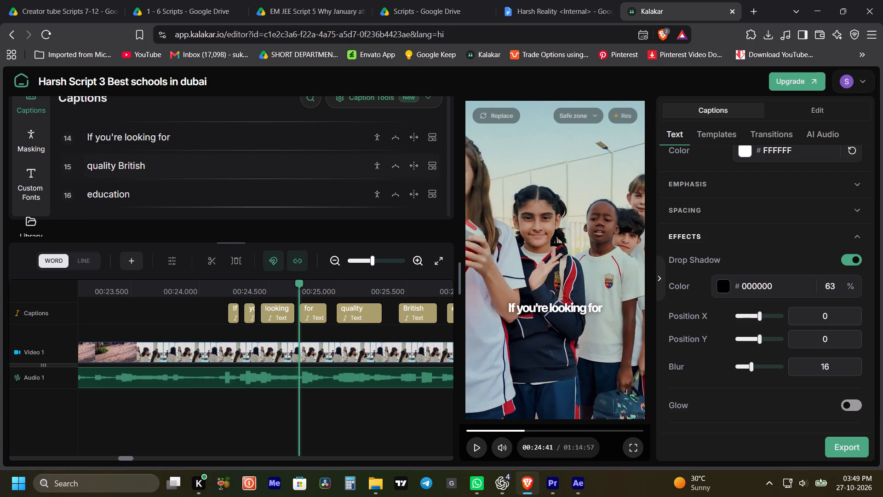
# Move the word "education" to the previous line so the caption reads "quality British education".
pyautogui.press('space')
pyautogui.press('space')
pyautogui.press('space')
pyautogui.press('space')
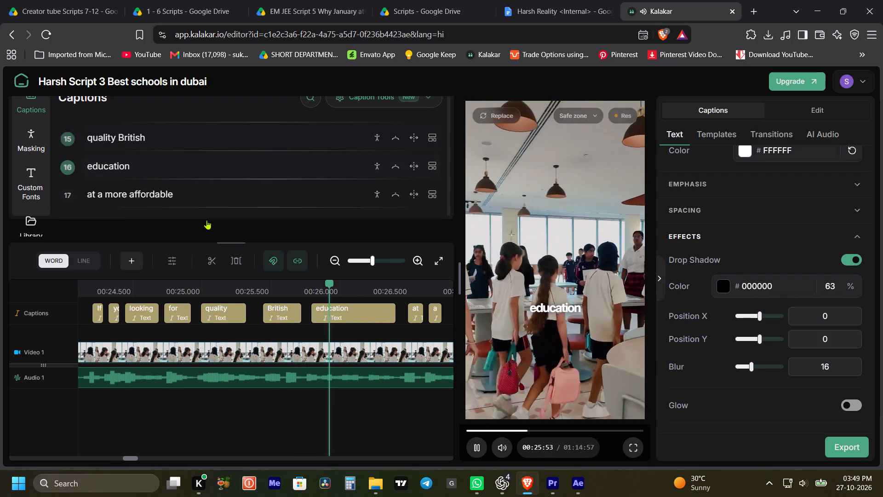
pyautogui.click(91, 156)
pyautogui.click(120, 166)
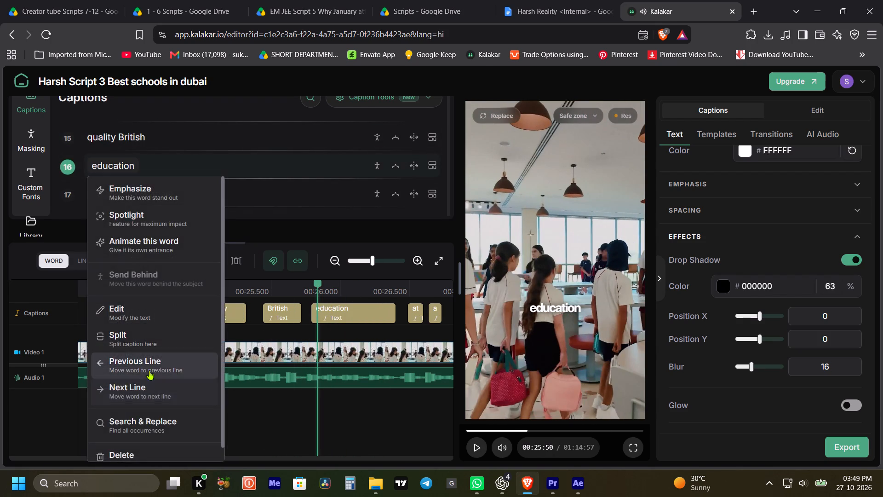
pyautogui.click(149, 370)
# Move the word "price" to the previous line so the caption reads "at a more affordable price".
pyautogui.press('space')
pyautogui.press('space')
pyautogui.press('space')
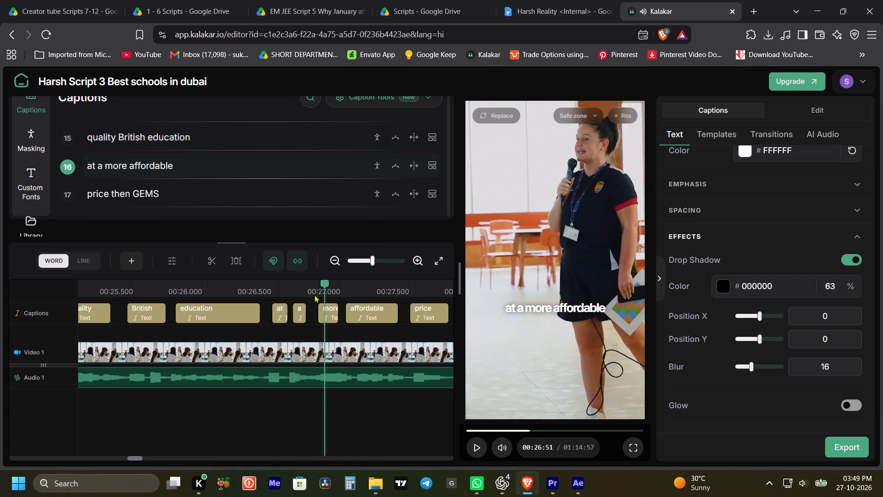
pyautogui.press('space')
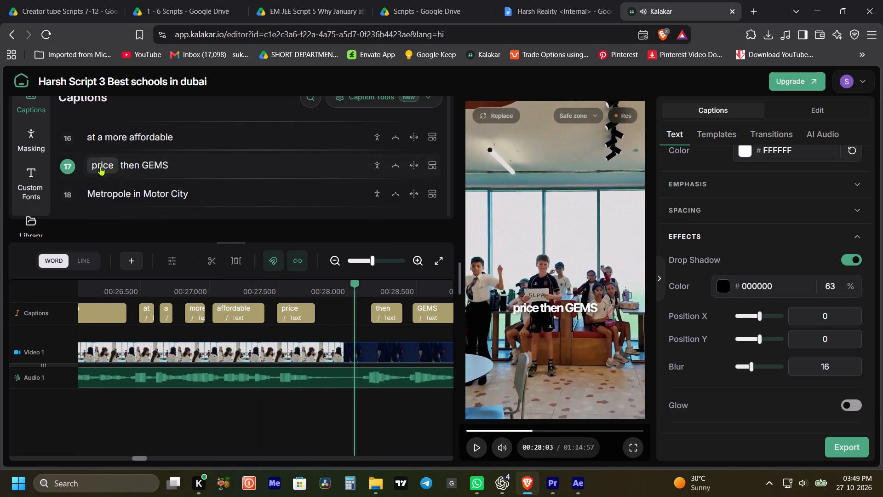
pyautogui.click(100, 166)
pyautogui.click(149, 359)
# Move the word "Metropole" to the previous line so the caption reads "then GEMS Metropole".
pyautogui.press('space')
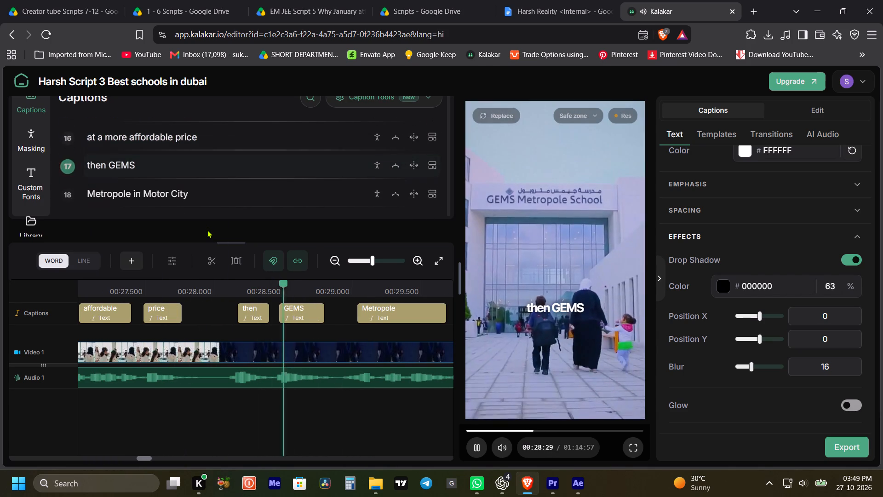
pyautogui.press('space')
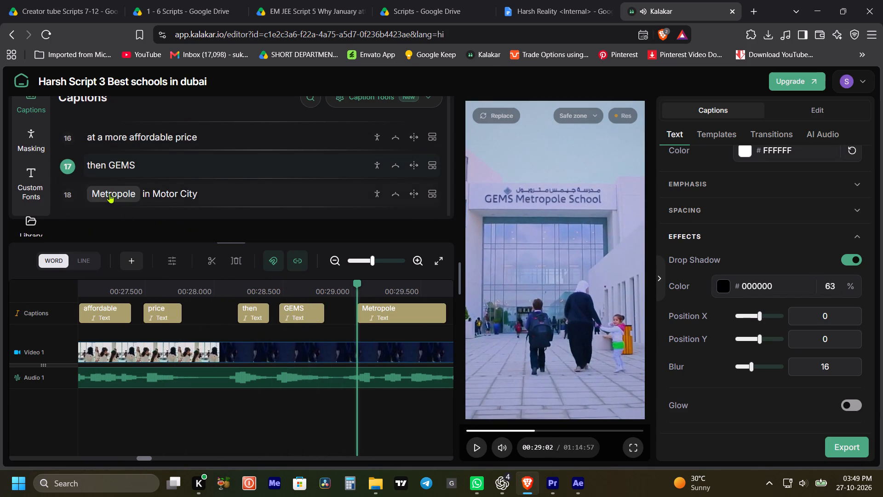
pyautogui.click(109, 194)
pyautogui.click(167, 391)
# Delete the spoken price words "starts at thirtyeight thousand dirhams" from the captions track after "in Motor City".
pyautogui.press('space')
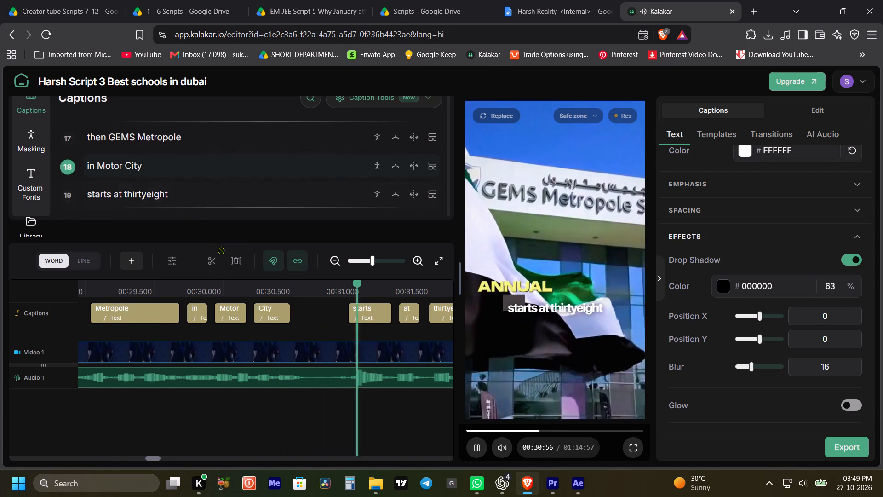
pyautogui.press('space')
pyautogui.moveTo(203, 330); pyautogui.dragTo(436, 316)
pyautogui.press('BackSpace')
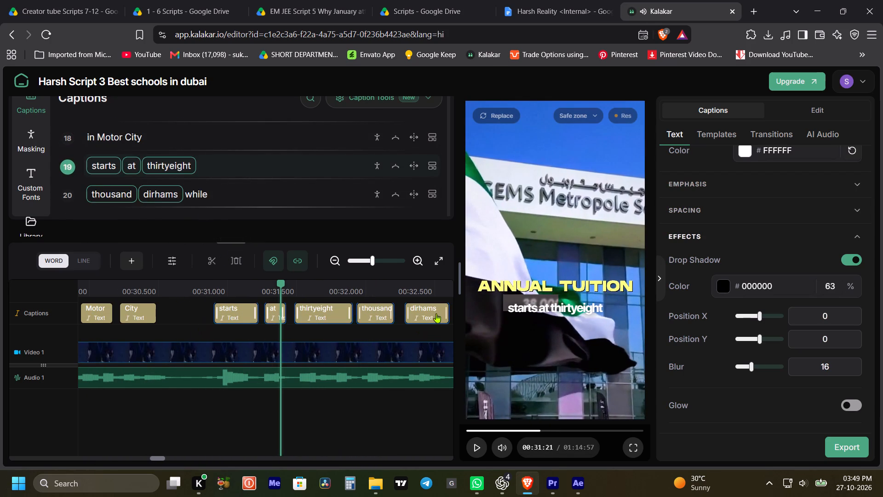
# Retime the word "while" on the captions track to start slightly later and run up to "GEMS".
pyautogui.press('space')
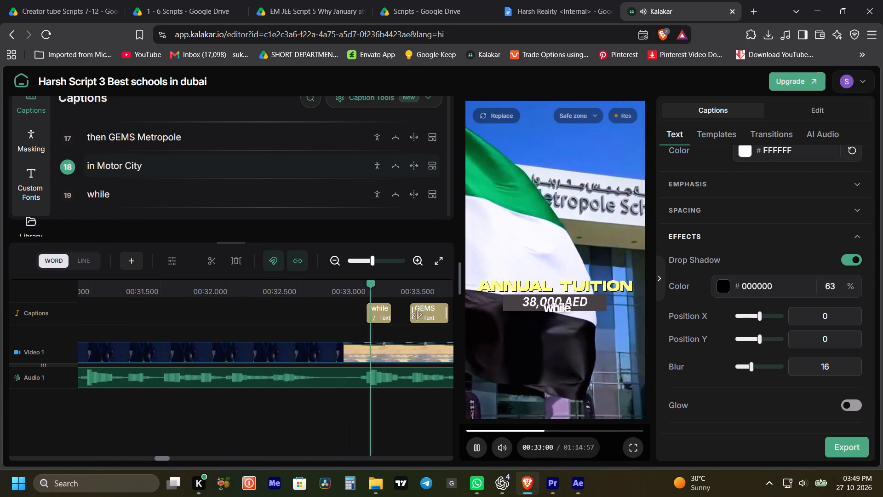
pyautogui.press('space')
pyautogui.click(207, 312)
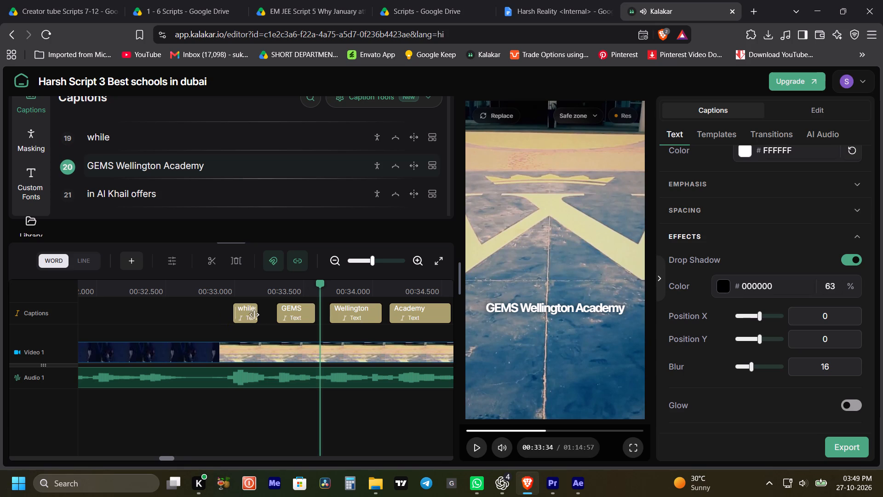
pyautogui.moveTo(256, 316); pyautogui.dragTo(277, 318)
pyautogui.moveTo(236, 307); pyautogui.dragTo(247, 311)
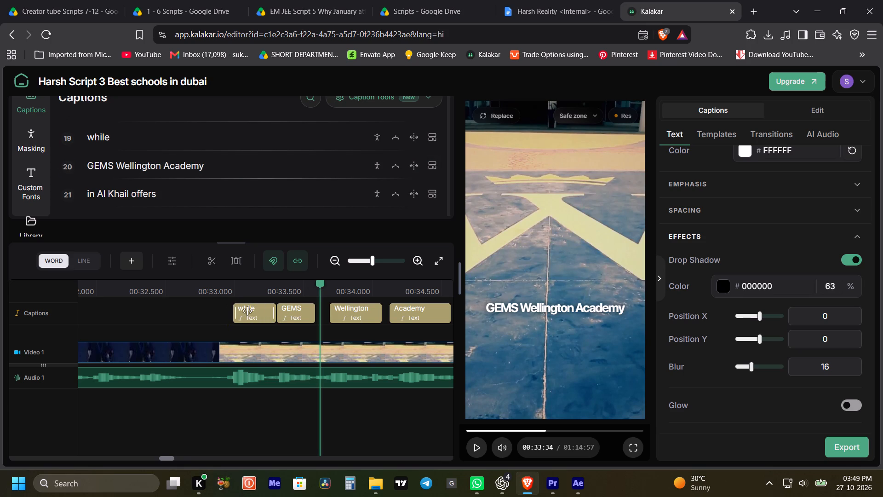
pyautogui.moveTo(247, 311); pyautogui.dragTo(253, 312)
# Replay the section around "while" and "GEMS" to check the caption timing against the audio and the annual tuition graphic.
pyautogui.click(222, 286)
pyautogui.press('space')
pyautogui.press('space')
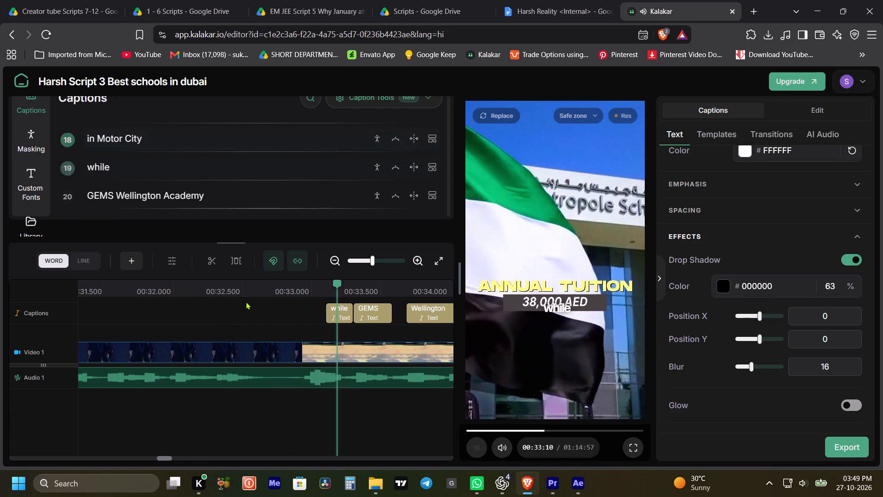
pyautogui.click(253, 288)
pyautogui.press('space')
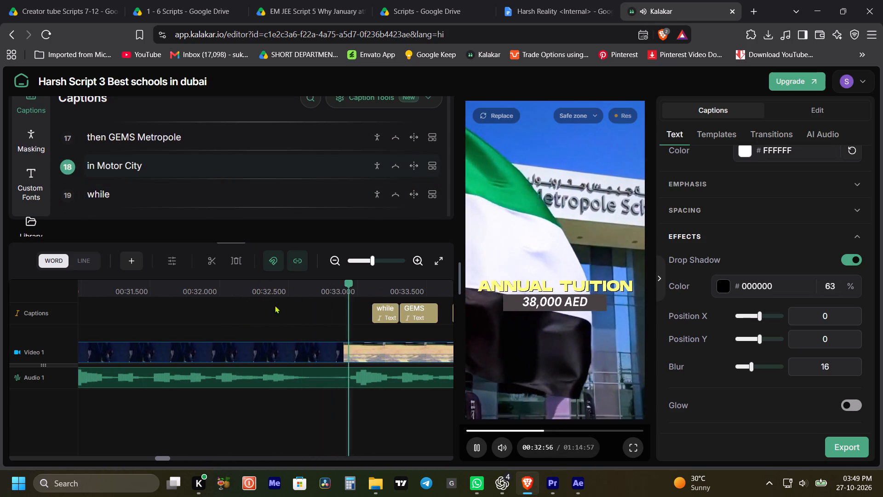
pyautogui.press('space')
pyautogui.moveTo(205, 319); pyautogui.dragTo(408, 318)
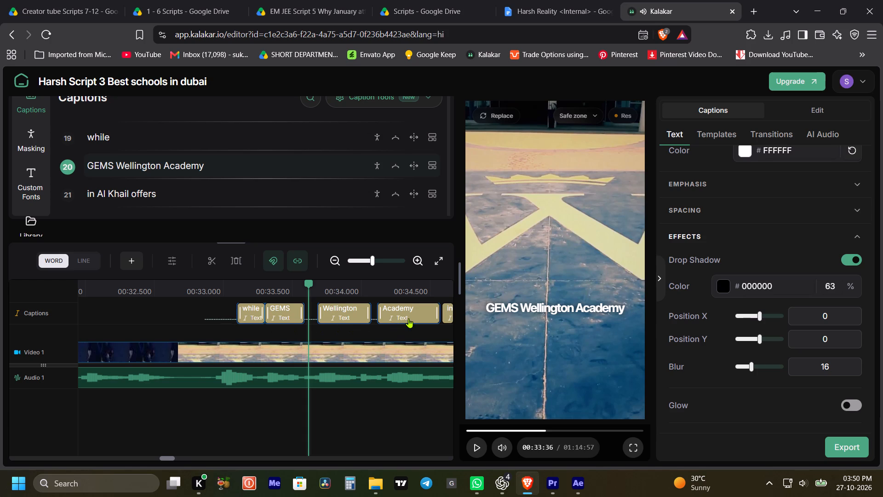
pyautogui.moveTo(408, 318); pyautogui.dragTo(269, 313)
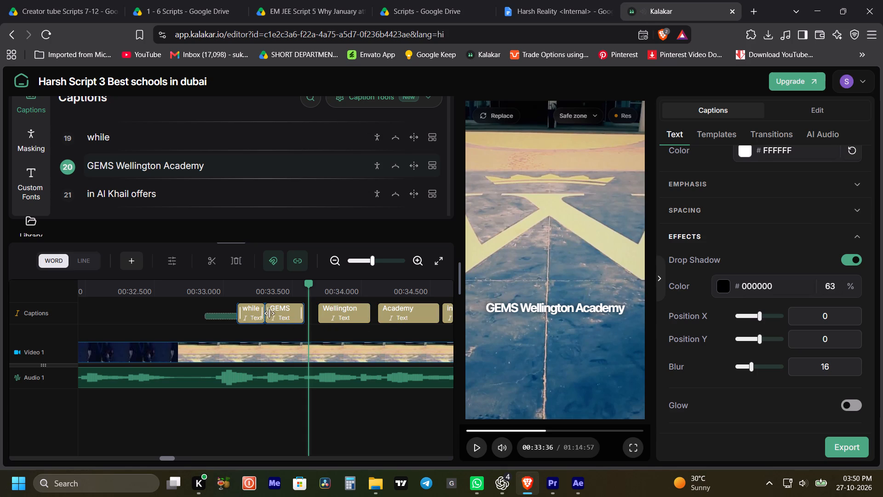
pyautogui.moveTo(269, 313); pyautogui.dragTo(245, 313)
pyautogui.moveTo(212, 318); pyautogui.dragTo(212, 313)
pyautogui.click(204, 290)
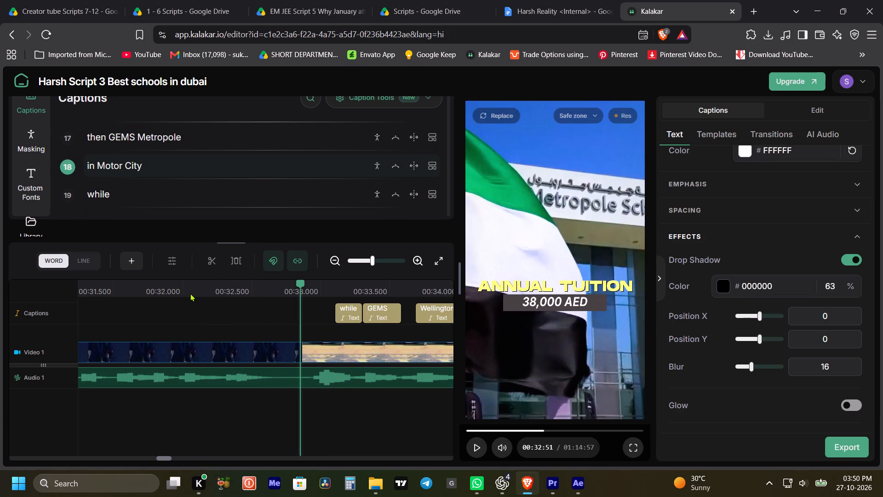
pyautogui.click(189, 293)
pyautogui.press('space')
pyautogui.press('space')
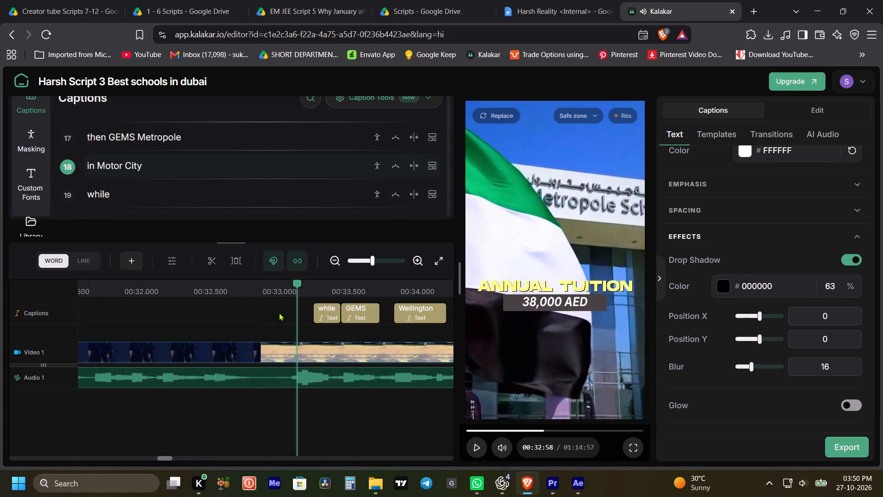
pyautogui.press('space')
pyautogui.press('space')
pyautogui.press('space')
pyautogui.press('space')
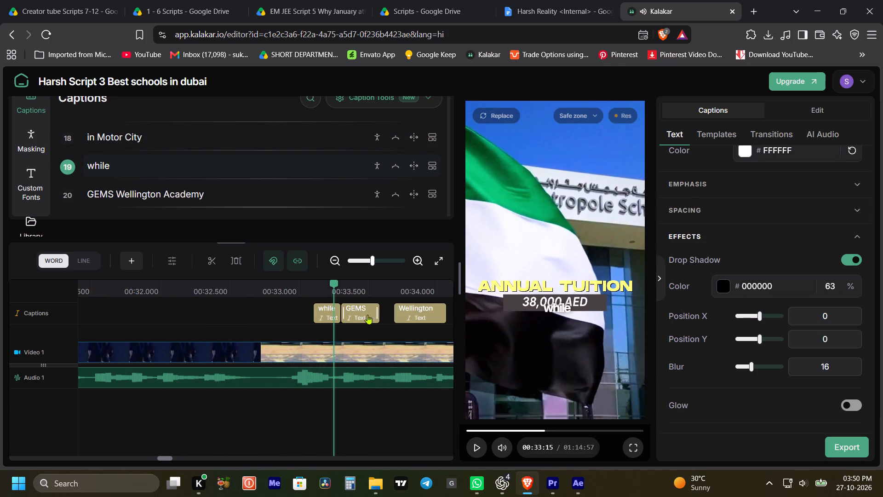
# Shift "GEMS" up against "Wellington" on the captions track and trim "while" to start at about 33.5 s, directly before "GEMS".
pyautogui.moveTo(366, 313); pyautogui.dragTo(384, 314)
pyautogui.moveTo(359, 312); pyautogui.dragTo(375, 315)
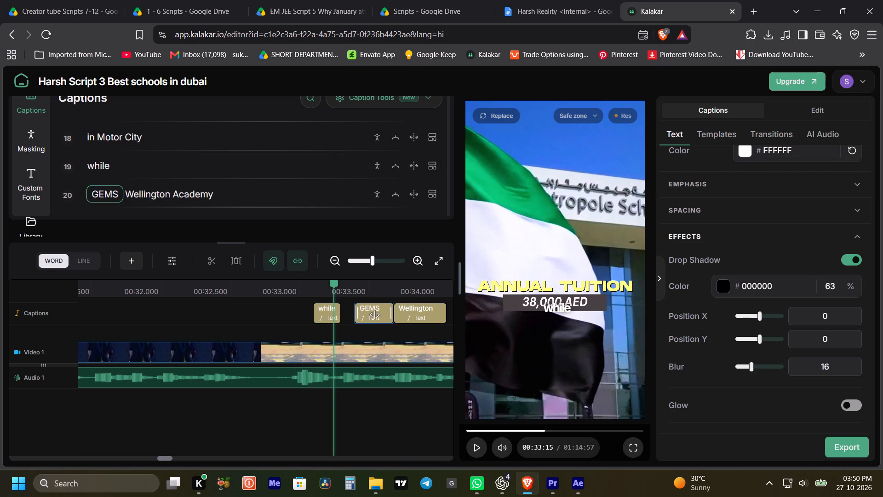
pyautogui.moveTo(375, 315); pyautogui.dragTo(375, 315)
pyautogui.moveTo(338, 308); pyautogui.dragTo(373, 313)
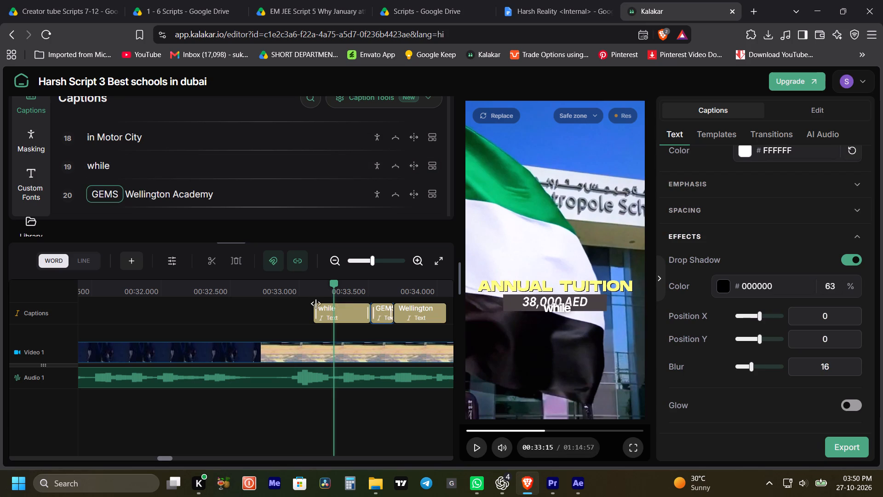
pyautogui.moveTo(318, 307); pyautogui.dragTo(358, 313)
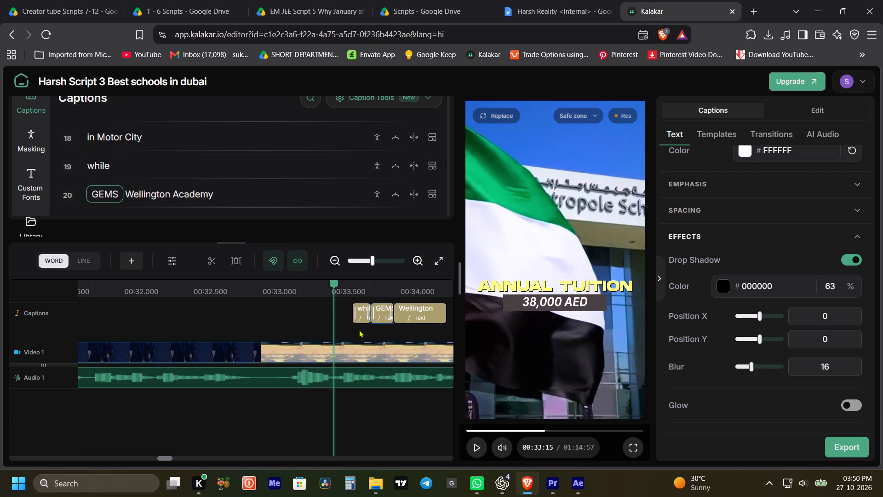
pyautogui.click(358, 330)
pyautogui.press('space')
pyautogui.press('space')
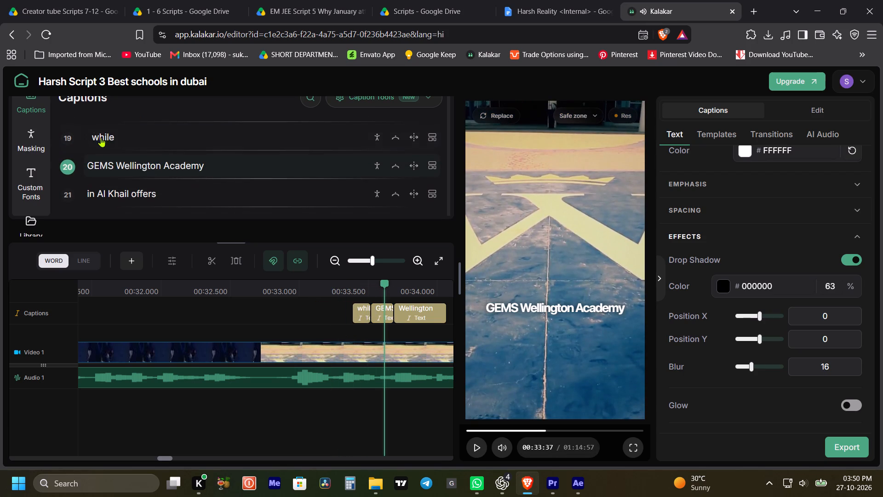
# Move the word "while" to the next line so the caption reads "while GEMS Wellington Academy".
pyautogui.click(102, 139)
pyautogui.click(136, 365)
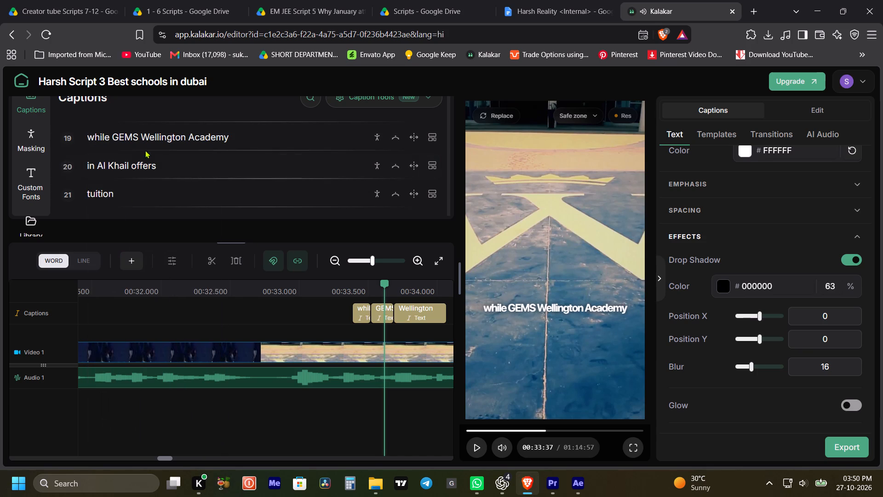
# Move the word "Academy" to the next line, making the captions "while GEMS Wellington" and "Academy in Al Khail offers".
pyautogui.press('space')
pyautogui.press('space')
pyautogui.click(204, 166)
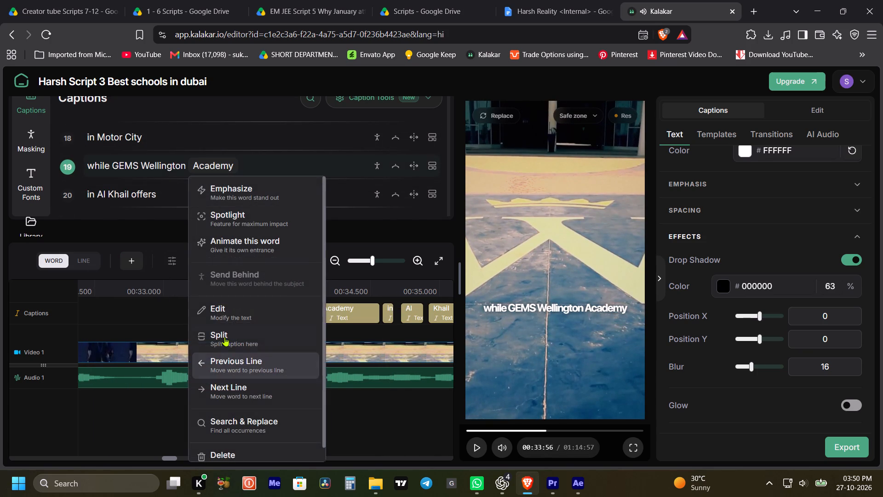
pyautogui.click(231, 389)
pyautogui.click(199, 168)
pyautogui.press('space')
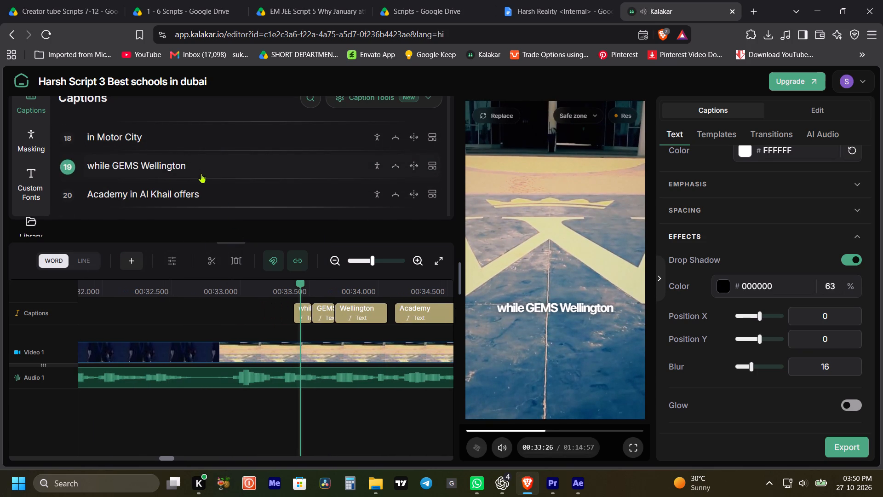
# Replay the "while GEMS Wellington" caption and go frame by frame around 33:22 to 33:24 to examine the changeover from the ANNUAL TUITION graphic.
pyautogui.press('space')
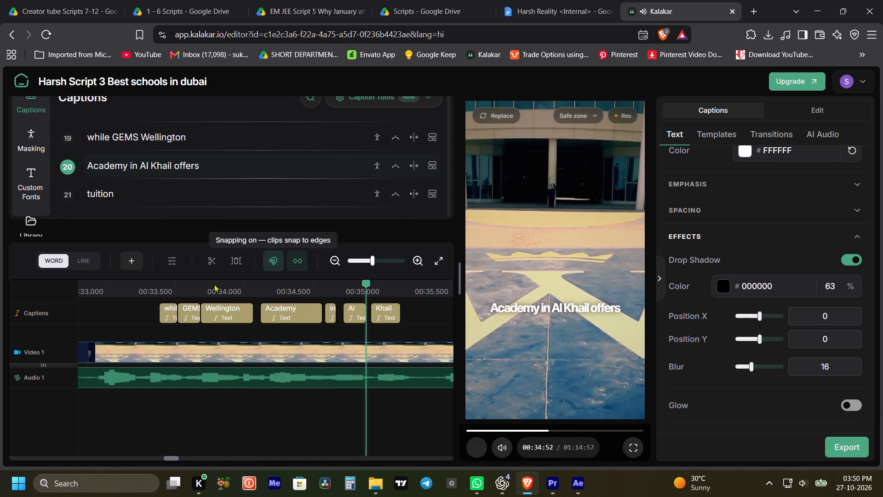
pyautogui.click(138, 289)
pyautogui.press('space')
pyautogui.press('space')
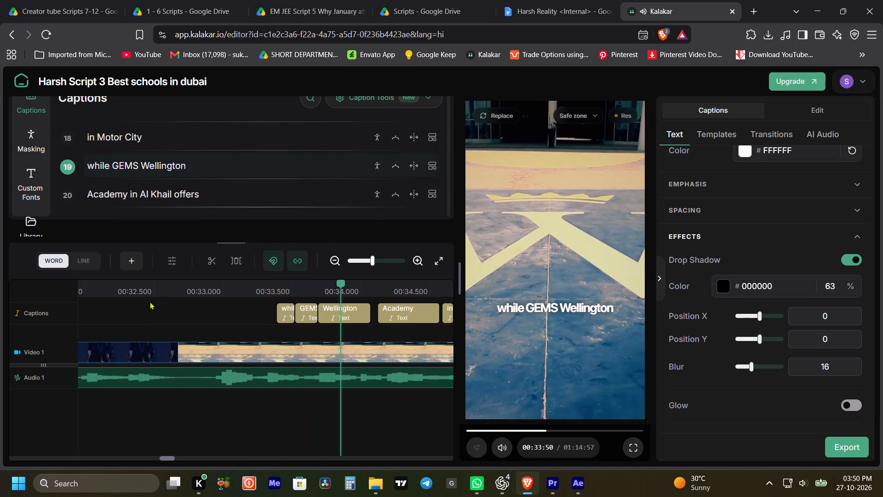
pyautogui.click(274, 292)
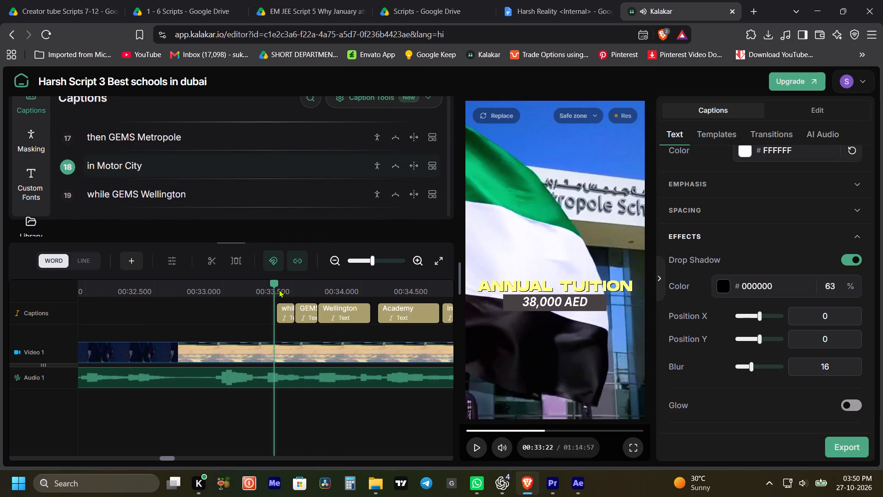
pyautogui.press('Right')
pyautogui.press('Right')
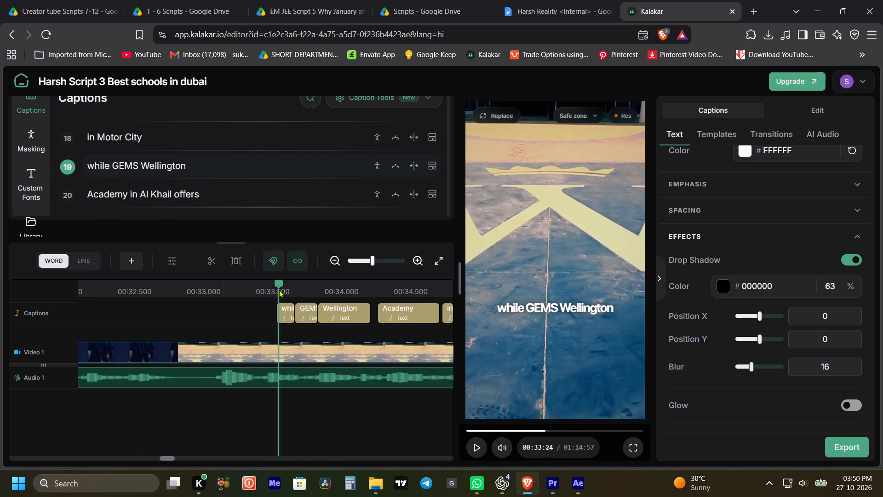
pyautogui.press('Left')
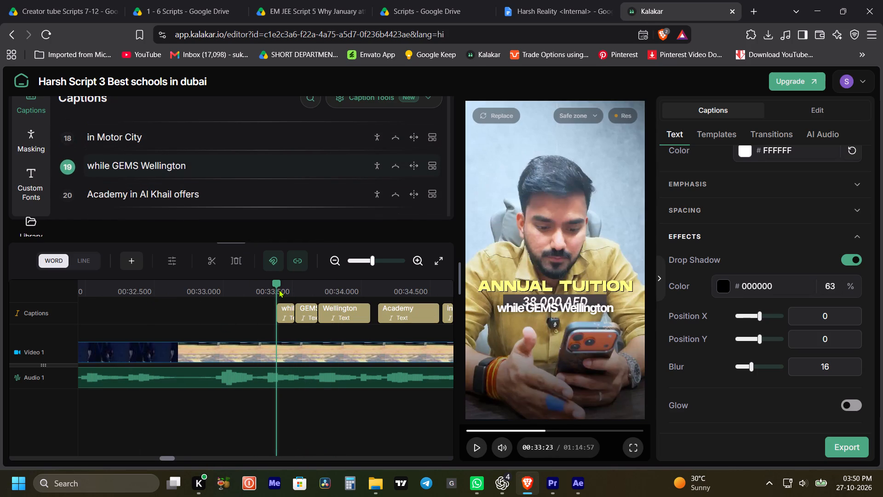
pyautogui.press('Left')
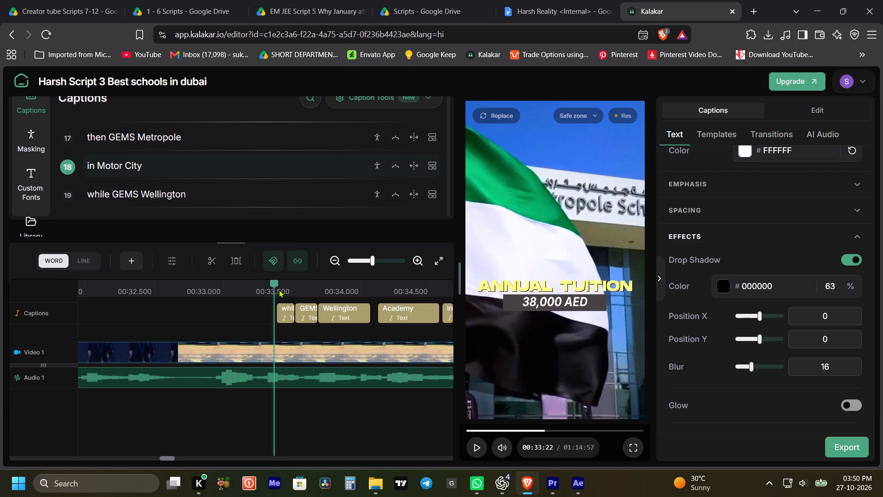
pyautogui.press('Right')
pyautogui.press('Right')
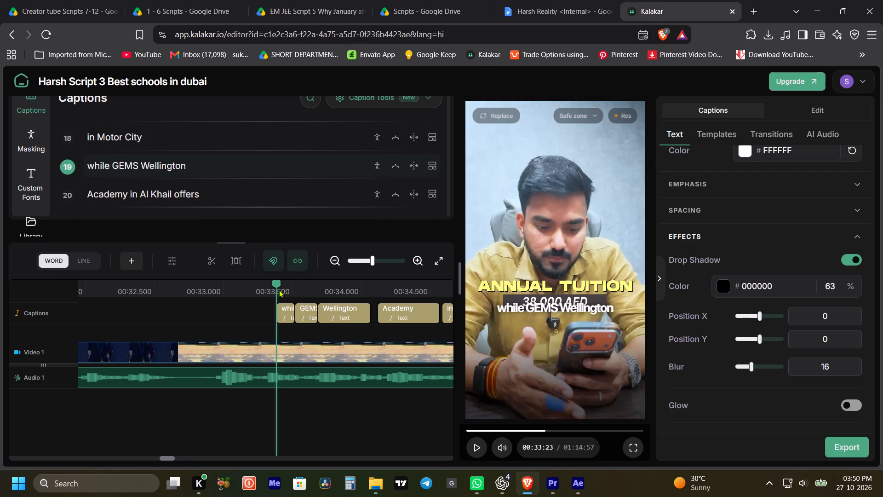
pyautogui.press('Left')
# Switch to After Effects and play the composition from about 28 s through the 38,000 AED graphic to examine the cut into the Wellington clip.
pyautogui.click(571, 489)
pyautogui.click(63, 269)
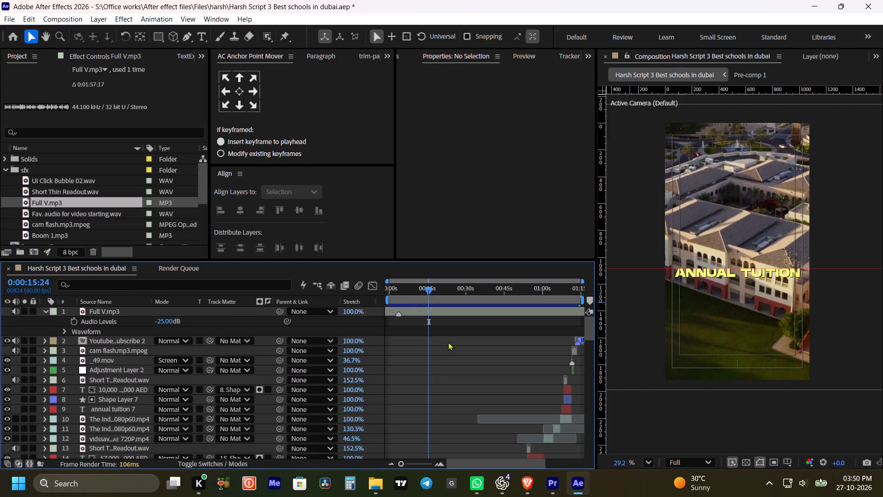
pyautogui.keyDown('alt'); pyautogui.scroll(-5, 448, 341); pyautogui.keyUp('alt')
pyautogui.click(461, 291)
pyautogui.scroll(-12, 465, 299)
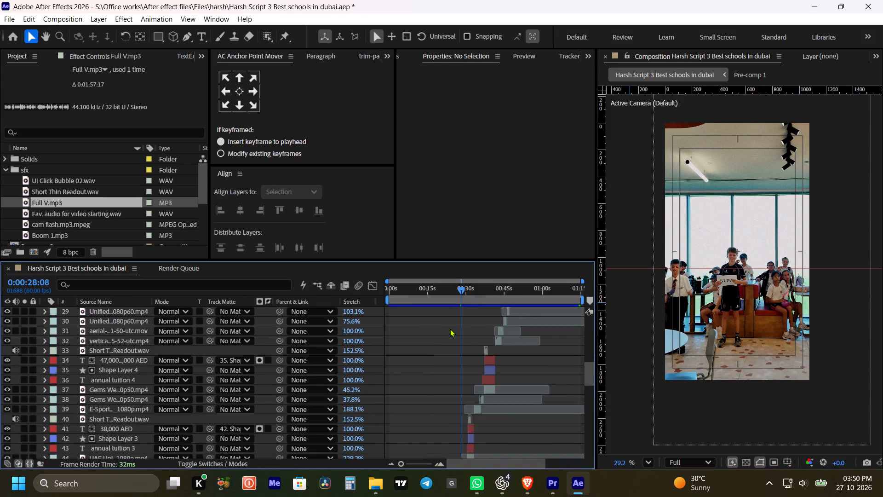
pyautogui.scroll(-2, 450, 329)
pyautogui.keyDown('alt'); pyautogui.scroll(2, 462, 350); pyautogui.keyUp('alt')
pyautogui.press('space')
pyautogui.moveTo(510, 371); pyautogui.dragTo(487, 423)
pyautogui.click(436, 289)
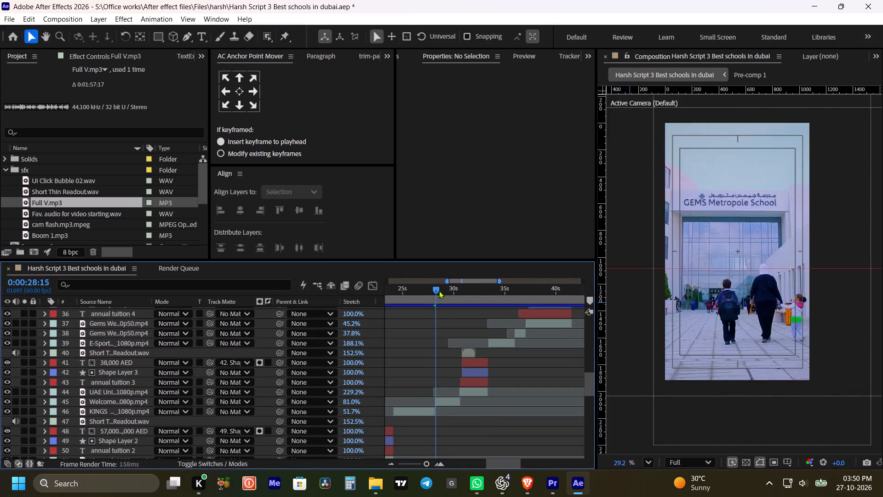
pyautogui.press('space')
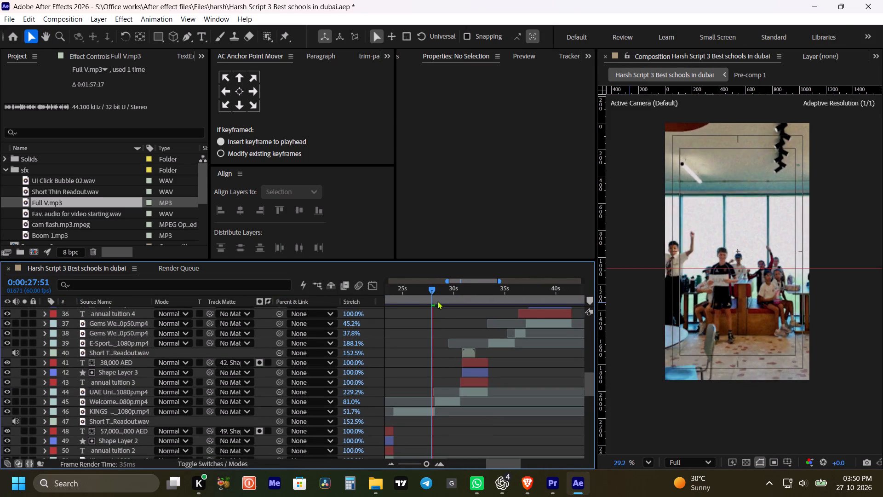
pyautogui.press('space')
pyautogui.press('space')
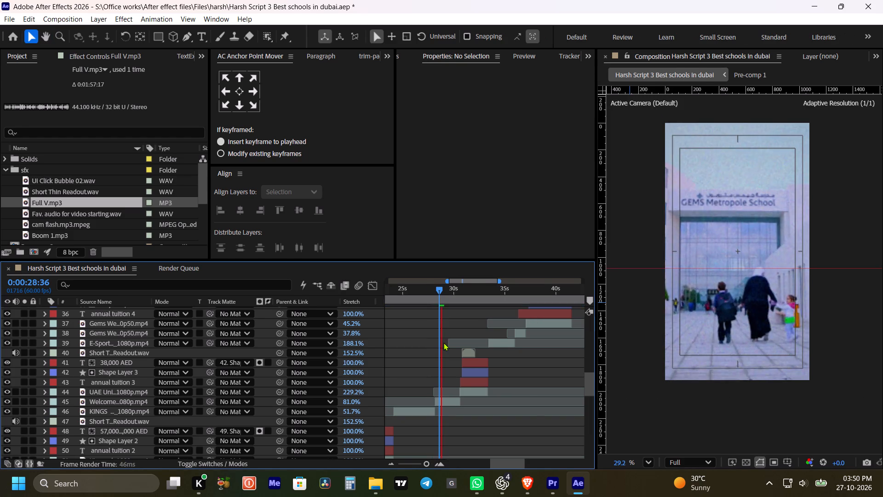
pyautogui.keyDown('alt'); pyautogui.scroll(-1, 443, 342); pyautogui.keyUp('alt')
pyautogui.keyDown('alt'); pyautogui.scroll(2, 465, 365); pyautogui.keyUp('alt')
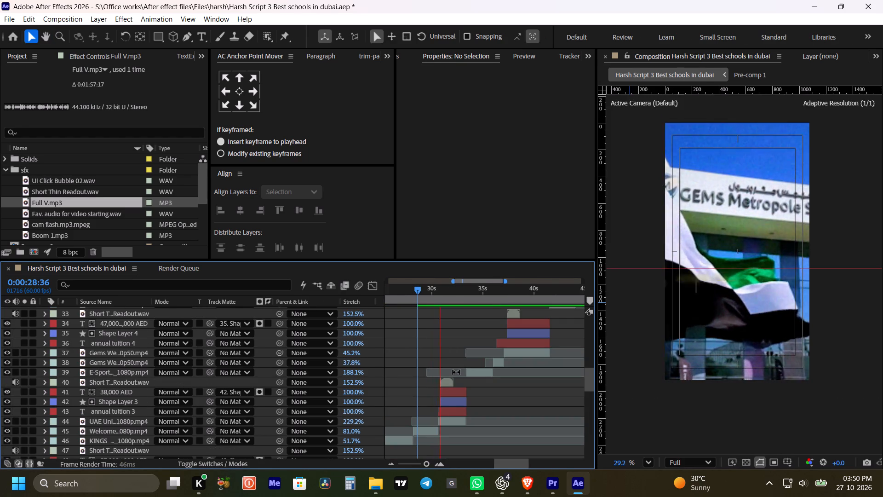
pyautogui.keyDown('alt'); pyautogui.scroll(-1, 456, 372); pyautogui.keyUp('alt')
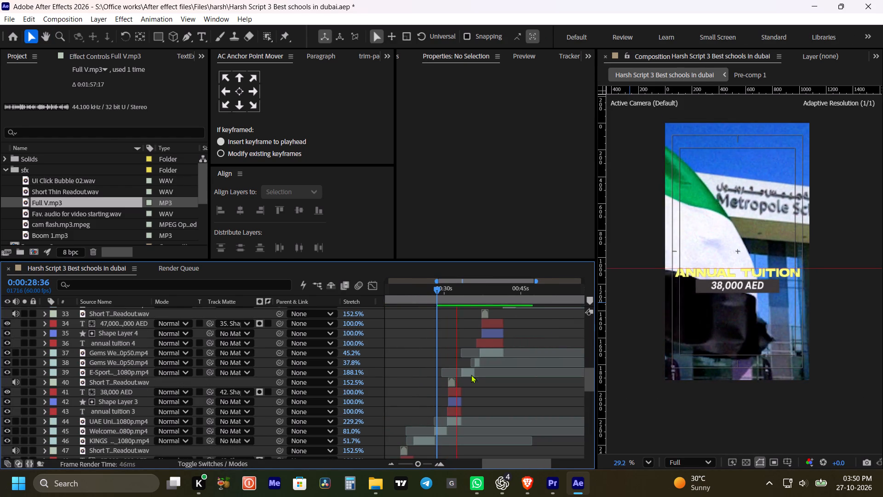
pyautogui.press('space')
pyautogui.keyDown('alt'); pyautogui.scroll(3, 476, 376); pyautogui.keyUp('alt')
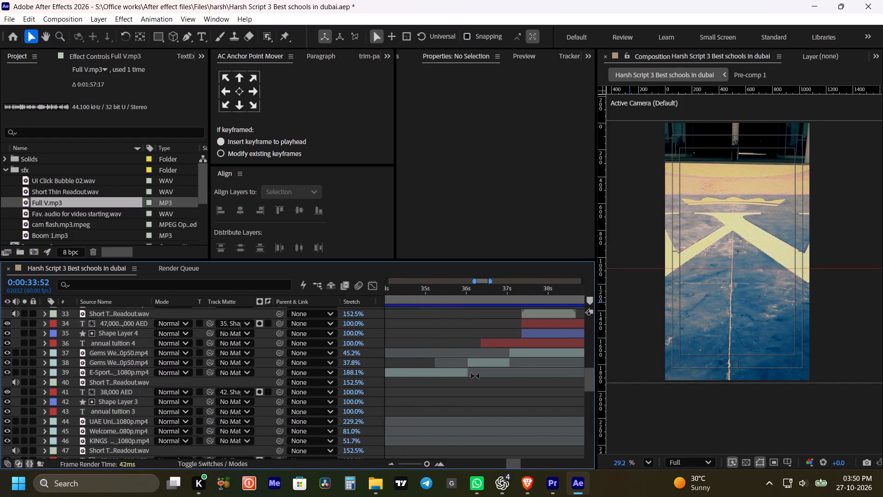
pyautogui.press('space')
pyautogui.press('space')
pyautogui.press('space')
pyautogui.press('space')
pyautogui.press('space')
pyautogui.press('space')
# Extend the start of the E-Sports GEMS Wellington Academy layer back to 0:00:33:22 and replay the cut.
pyautogui.moveTo(442, 387); pyautogui.dragTo(535, 376)
pyautogui.press('z')
pyautogui.keyDown('shift'); pyautogui.moveTo(473, 290); pyautogui.dragTo(459, 292); pyautogui.keyUp('shift')
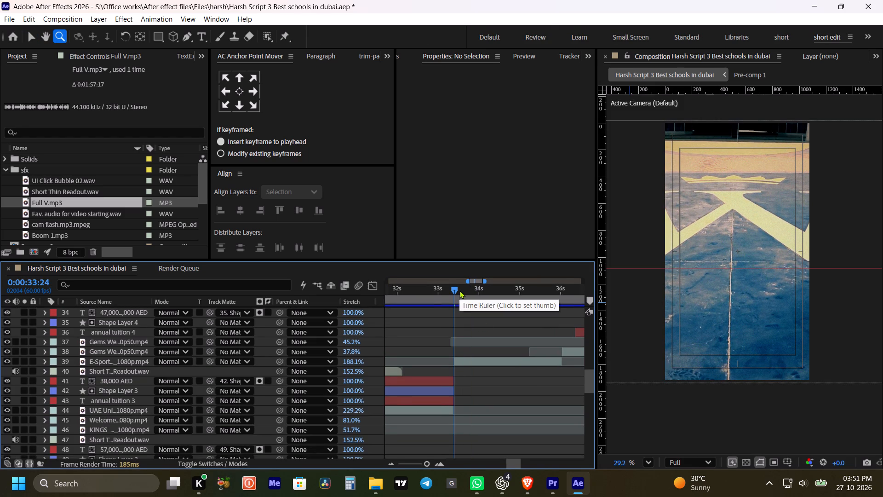
pyautogui.hotkey('ctrl', 'Left')
pyautogui.hotkey('ctrl', 'Left')
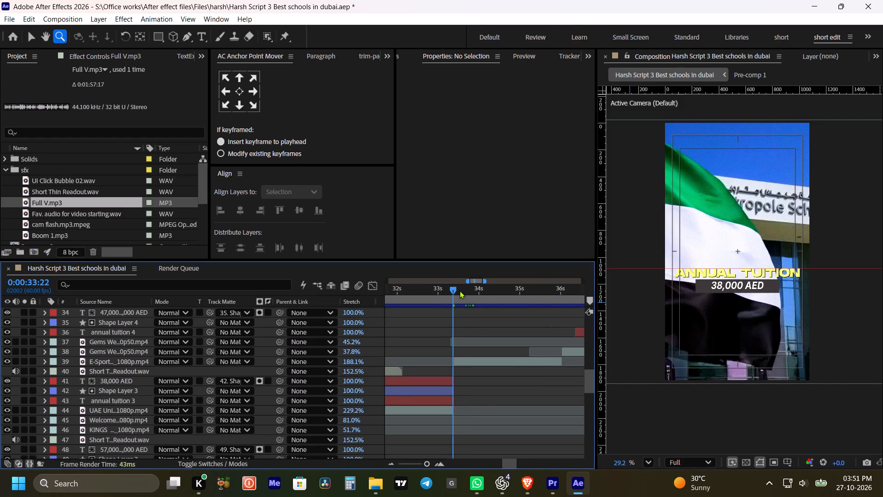
pyautogui.keyDown('alt'); pyautogui.scroll(2, 457, 371); pyautogui.keyUp('alt')
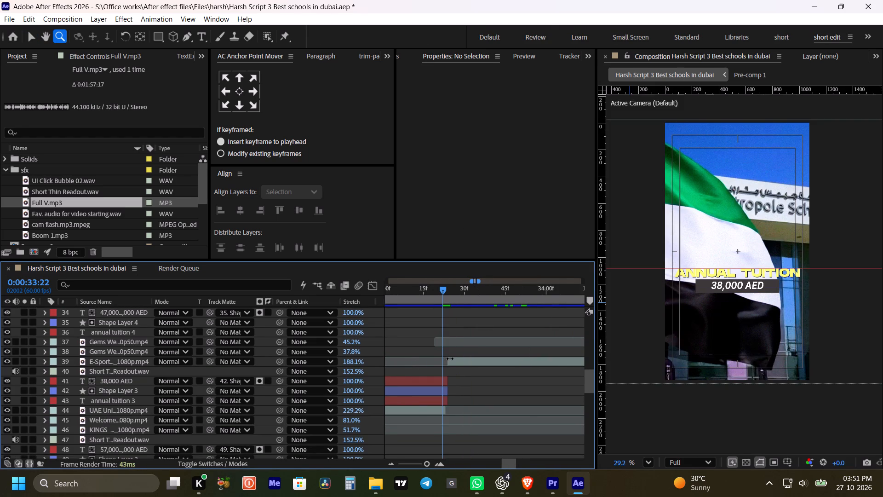
pyautogui.keyDown('alt'); pyautogui.moveTo(450, 358); pyautogui.dragTo(443, 359); pyautogui.keyUp('alt')
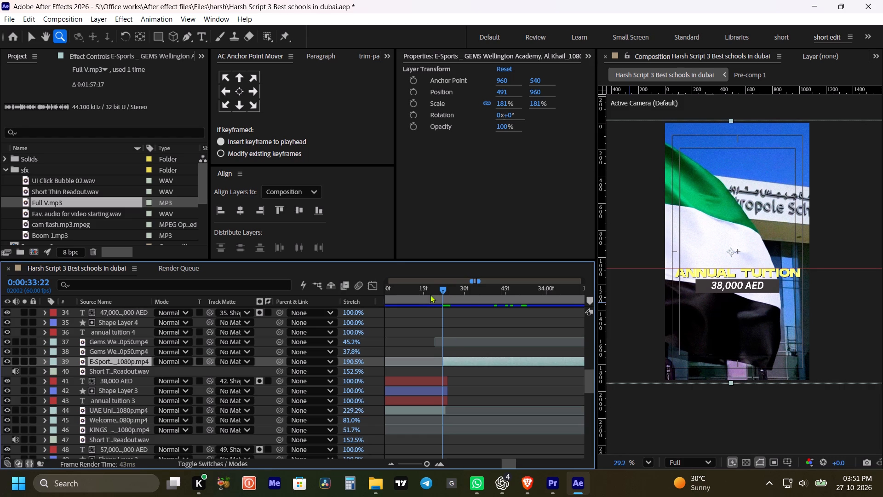
pyautogui.click(429, 294)
pyautogui.press('space')
pyautogui.press('space')
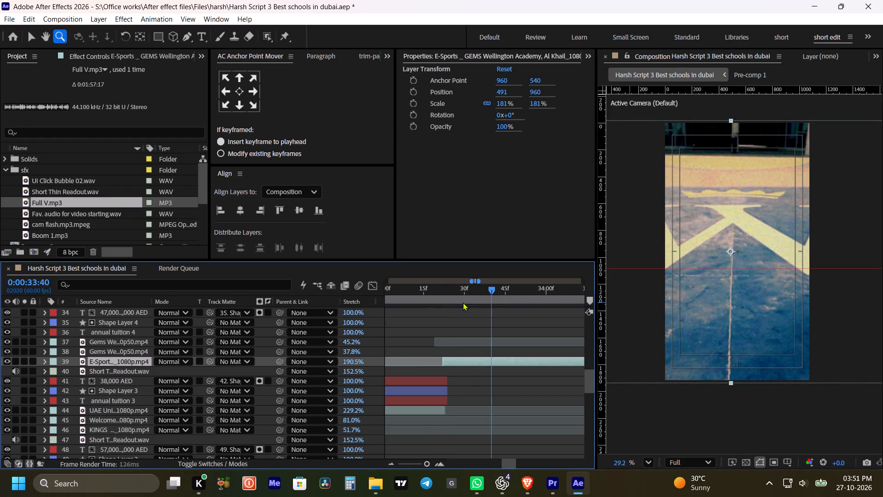
pyautogui.keyDown('shift'); pyautogui.moveTo(454, 298); pyautogui.dragTo(446, 298); pyautogui.keyUp('shift')
pyautogui.hotkey('ctrl', 'Left')
pyautogui.hotkey('ctrl', 'Left')
pyautogui.hotkey('ctrl', 'Left')
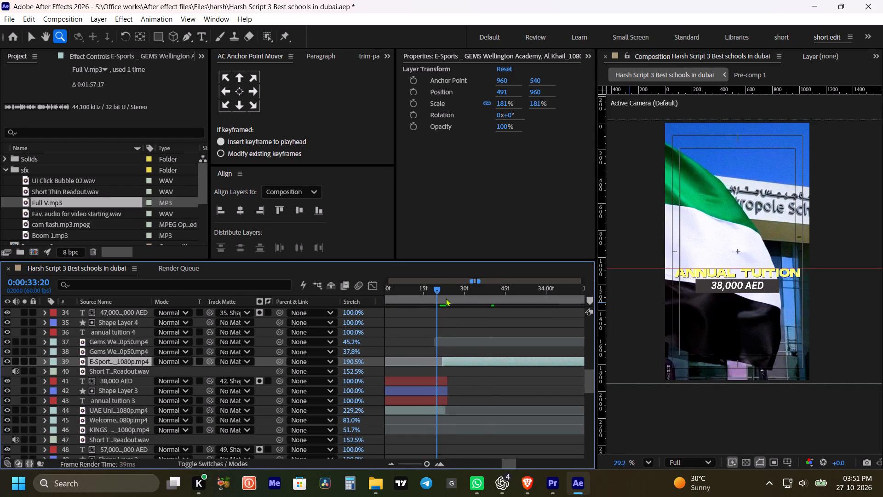
# Save the After Effects project.
pyautogui.hotkey('ctrl', 's')
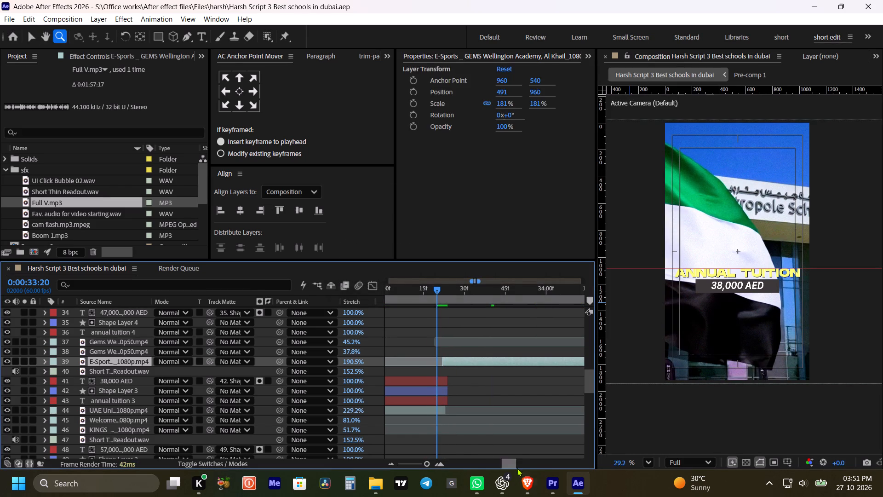
# Return to Kalakar and shorten the word "while" by trimming its start a few frames closer to "GEMS".
pyautogui.click(526, 491)
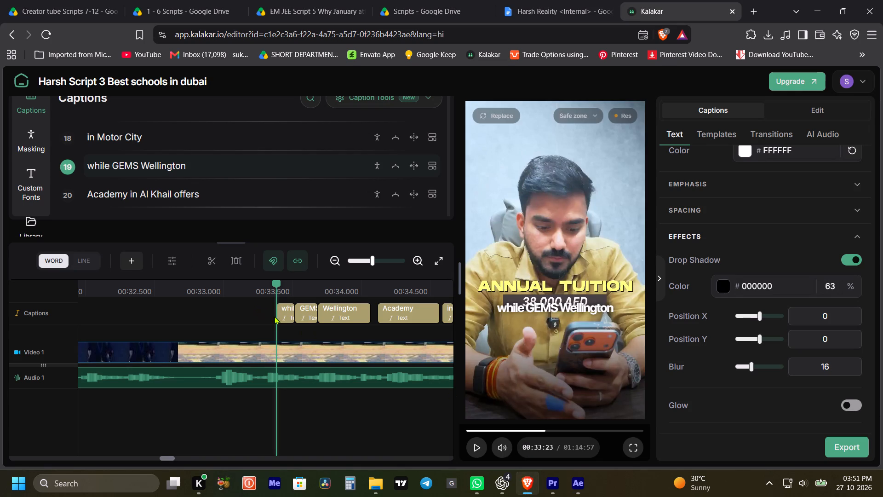
pyautogui.click(265, 289)
pyautogui.click(269, 289)
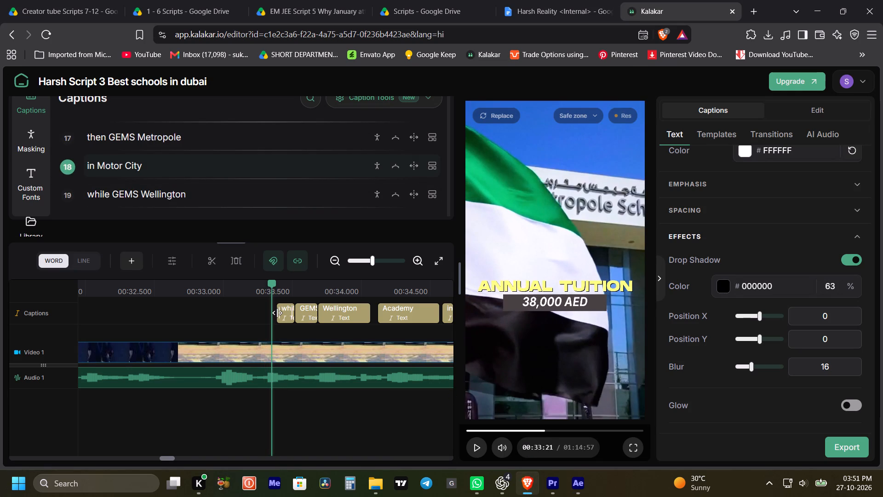
pyautogui.moveTo(278, 314); pyautogui.dragTo(289, 315)
# Go through the frames around 33:23 and play on to "offers" to check the caption timing against the graphic and audio.
pyautogui.click(280, 288)
pyautogui.hotkey('ctrl', 'Left')
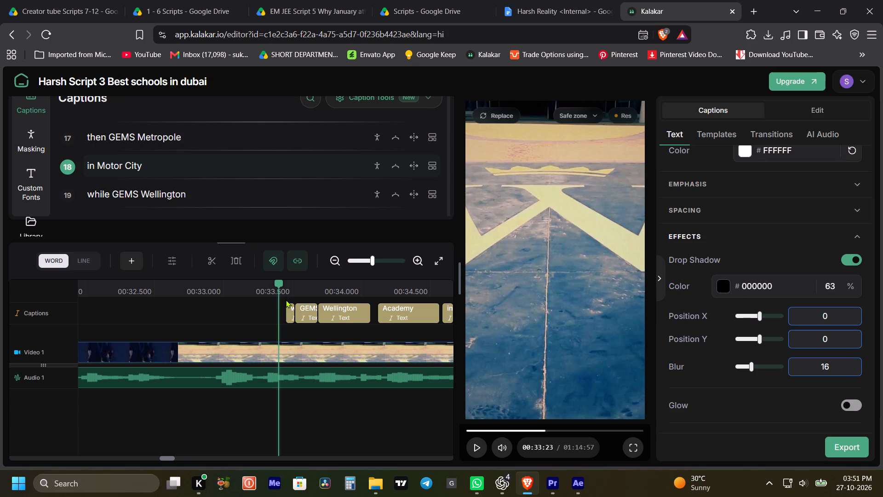
pyautogui.hotkey('ctrl', 'Left')
pyautogui.hotkey('ctrl', 'Left')
pyautogui.hotkey('ctrl', 'Right')
pyautogui.hotkey('ctrl', 'Right')
pyautogui.hotkey('ctrl', 'Right')
pyautogui.hotkey('ctrl', 'Right')
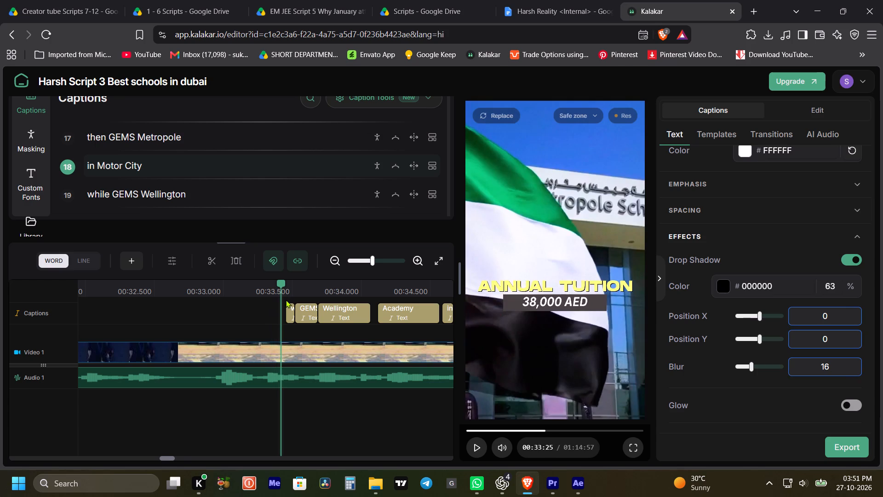
pyautogui.hotkey('ctrl', 'Right')
pyautogui.hotkey('ctrl', 'Right')
pyautogui.hotkey('ctrl', 'Right')
pyautogui.hotkey('ctrl', 'Right')
pyautogui.press('space')
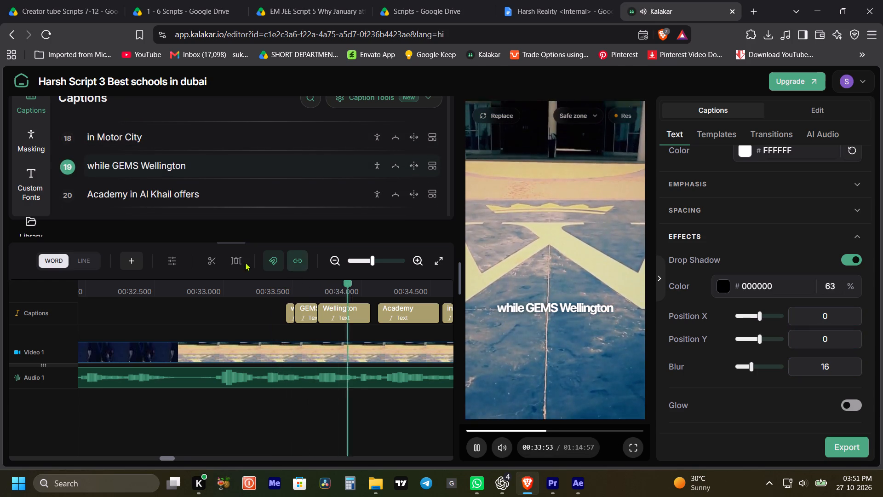
pyautogui.press('space')
pyautogui.press('space')
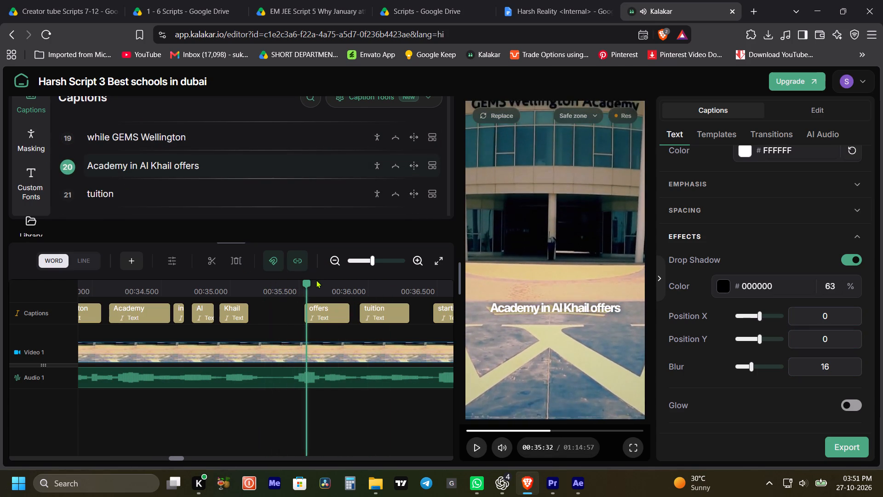
pyautogui.press('space')
# Move the word "offers" to the next line, making the captions "Academy in Al Khail" and "offers tuition".
pyautogui.click(191, 166)
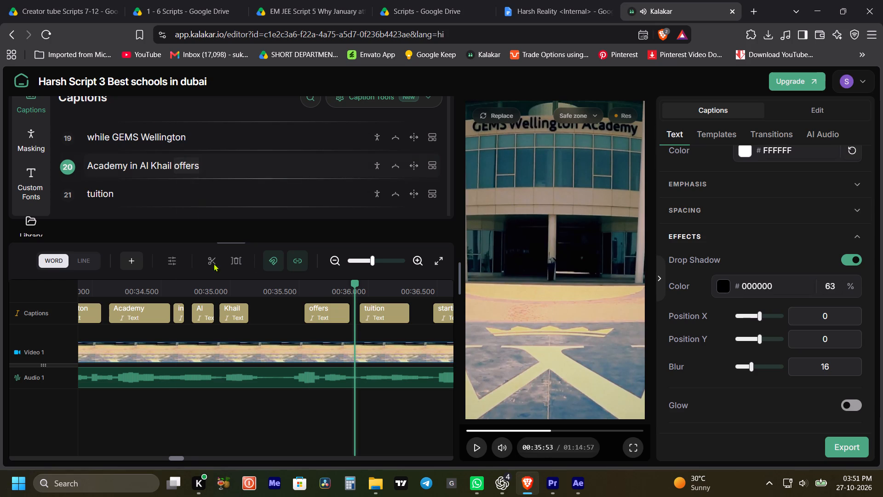
pyautogui.click(215, 385)
# Delete the words "starting", "at" and "approximately" that follow "offers tuition" on the captions track.
pyautogui.press('space')
pyautogui.press('space')
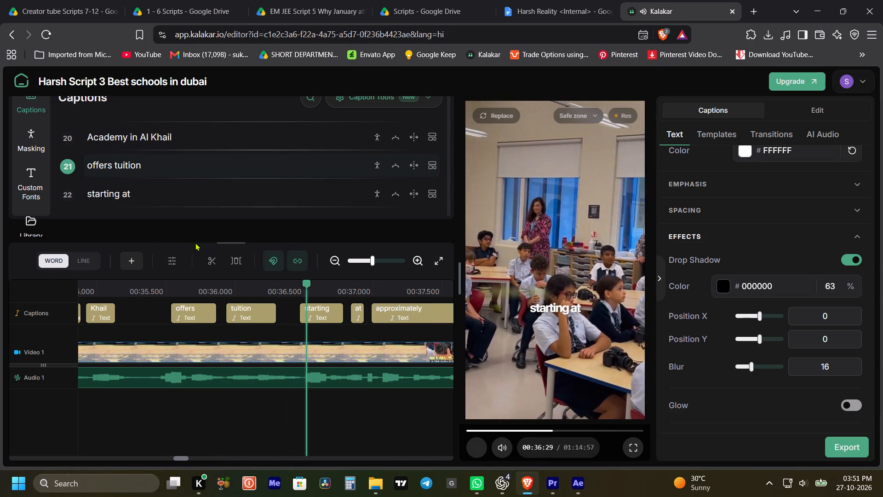
pyautogui.moveTo(304, 331); pyautogui.dragTo(426, 313)
pyautogui.press('BackSpace')
# Delete the words "fortyseven", "thousand", "dirhams", "to" and "ninetyseven" from the captions track after "offers tuition".
pyautogui.press('space')
pyautogui.press('space')
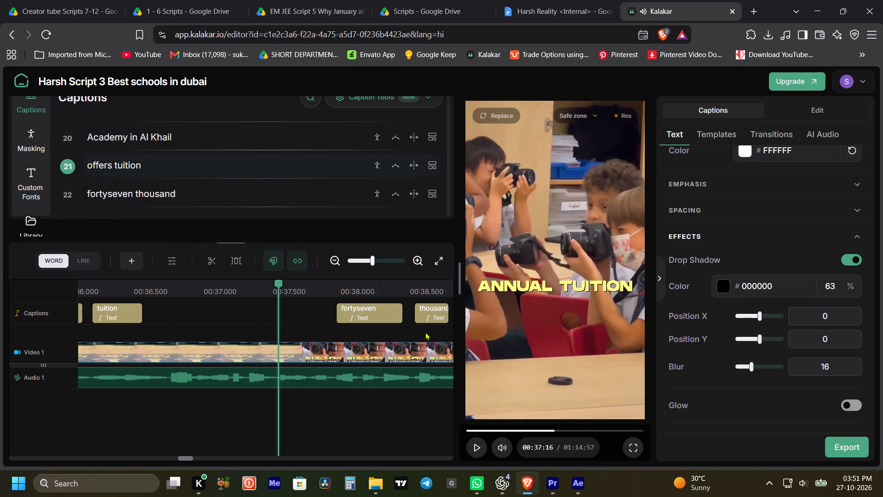
pyautogui.press('space')
pyautogui.press('space')
pyautogui.moveTo(156, 318); pyautogui.dragTo(164, 318)
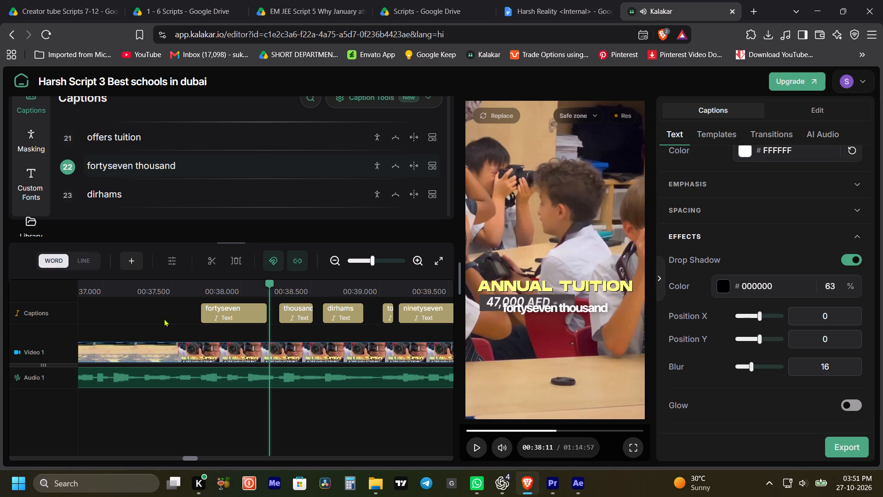
pyautogui.moveTo(164, 318); pyautogui.dragTo(441, 319)
pyautogui.press('BackSpace')
# Delete the remaining price words "thousand" and "dirhams" just before "depending on the year" on the captions track.
pyautogui.press('space')
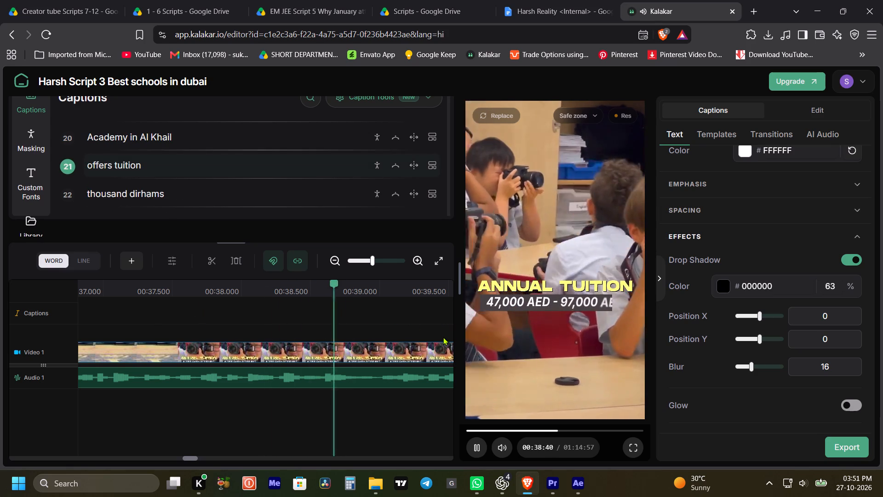
pyautogui.press('space')
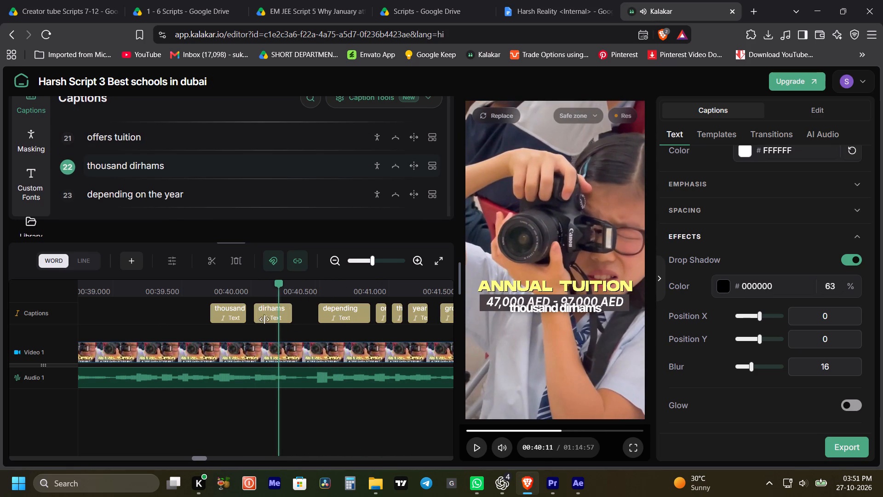
pyautogui.moveTo(178, 315); pyautogui.dragTo(280, 317)
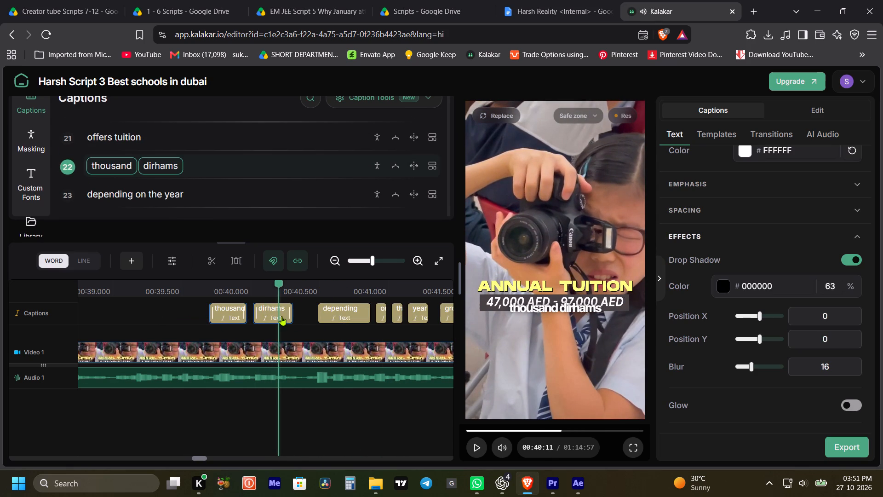
pyautogui.press('BackSpace')
# Delete the words "depending on the year" and "group" that precede "If you prefer" on the captions track.
pyautogui.press('space')
pyautogui.press('space')
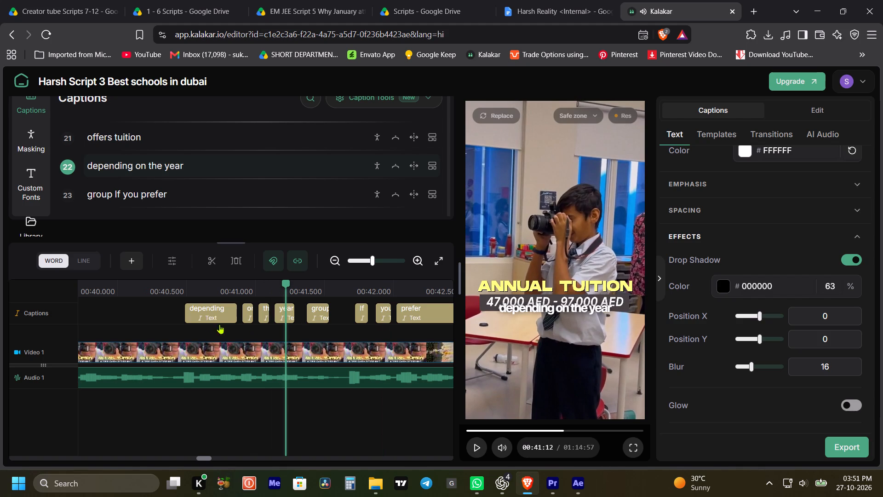
pyautogui.moveTo(139, 317); pyautogui.dragTo(290, 316)
pyautogui.press('BackSpace')
pyautogui.press('space')
pyautogui.press('space')
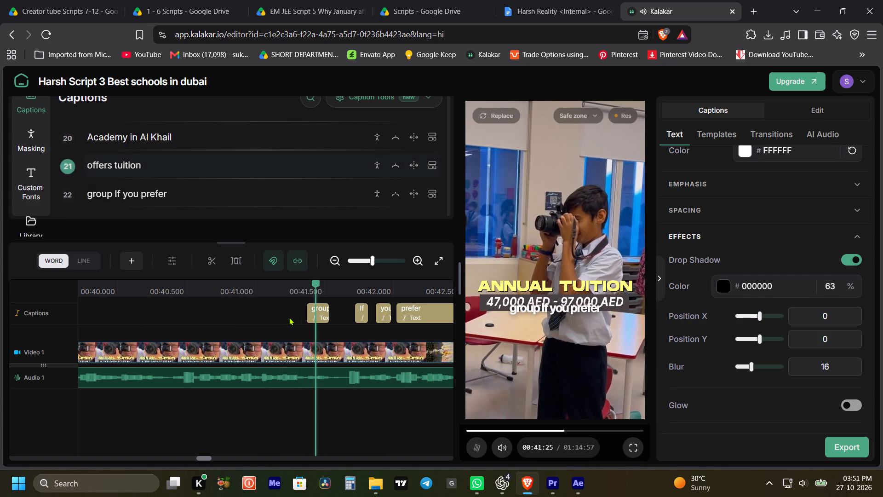
pyautogui.press('space')
pyautogui.press('space')
pyautogui.moveTo(279, 317); pyautogui.dragTo(323, 323)
pyautogui.press('BackSpace')
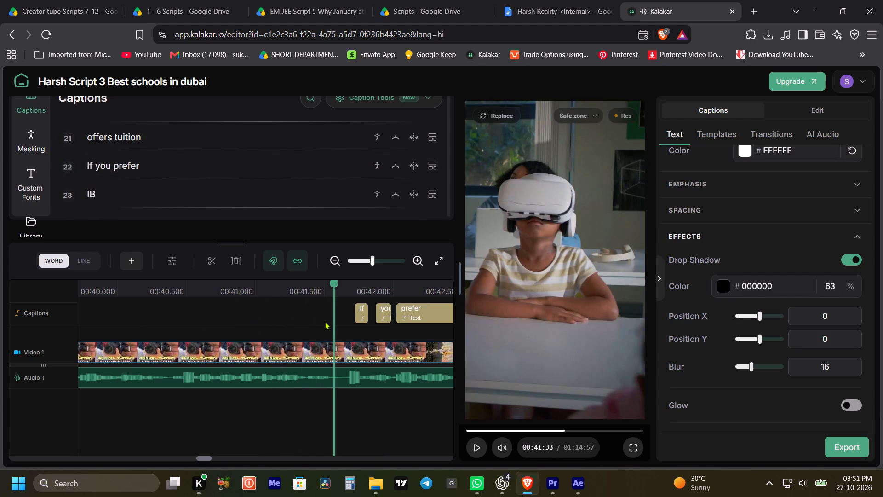
# Review playback from the "If you prefer" caption and move "IB" to the previous line, making "If you prefer IB".
pyautogui.click(303, 287)
pyautogui.press('space')
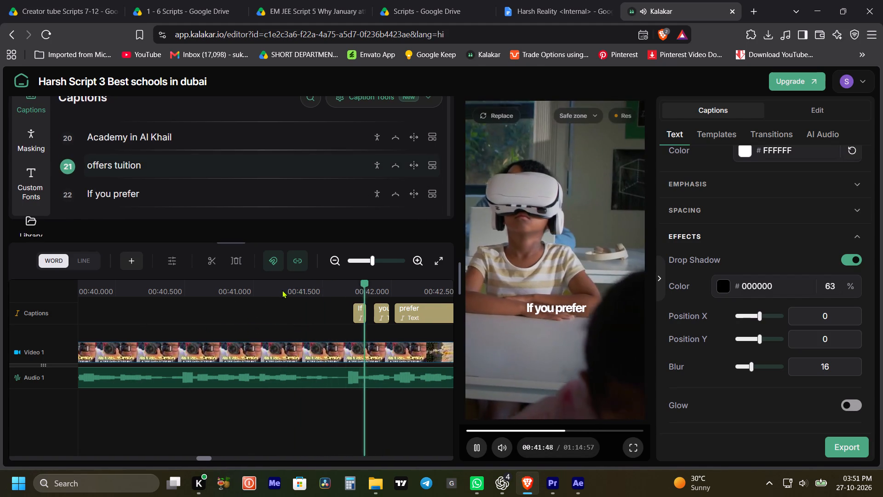
pyautogui.press('space')
pyautogui.press('space')
pyautogui.press('space')
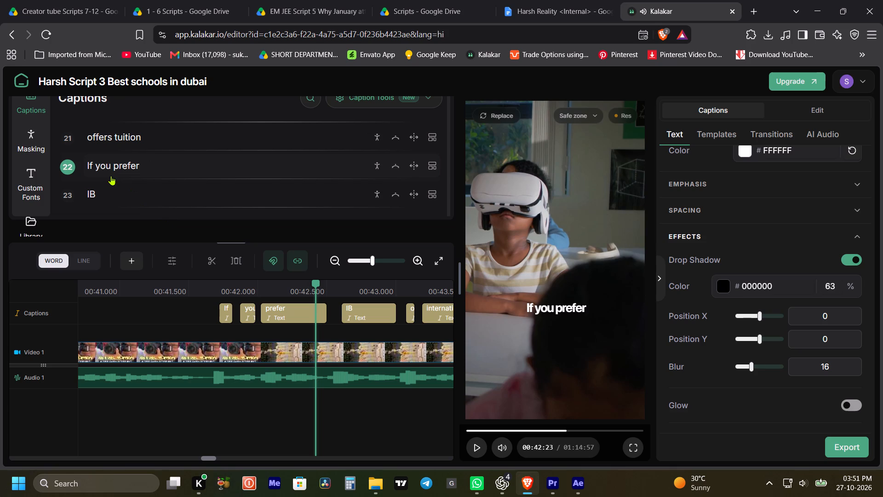
pyautogui.press('space')
pyautogui.press('space')
pyautogui.click(92, 194)
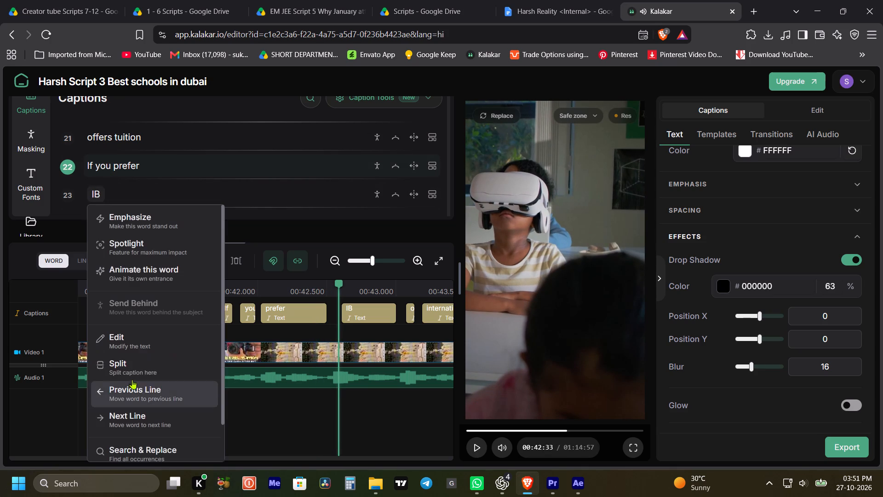
pyautogui.click(137, 384)
# Play on to Wellington Academy and move "GEMS" to the next line, making "exposure then" and "GEMS Wellington Academy in".
pyautogui.press('space')
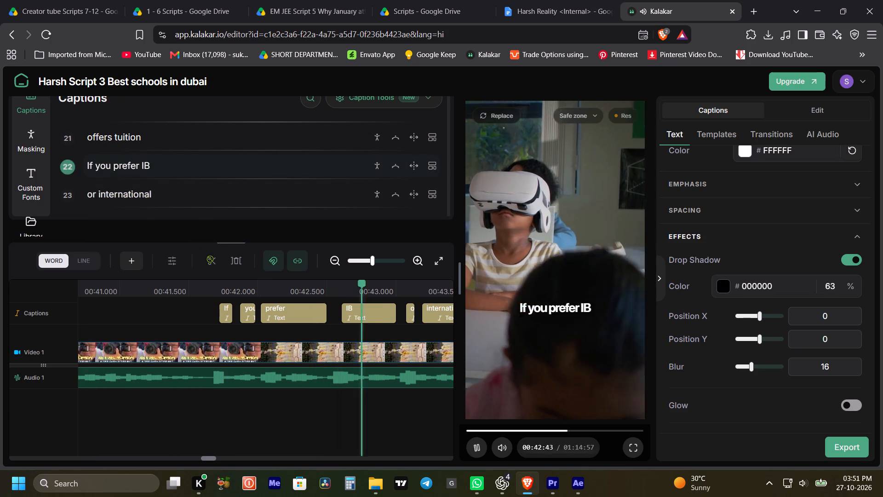
pyautogui.press('space')
pyautogui.press('space')
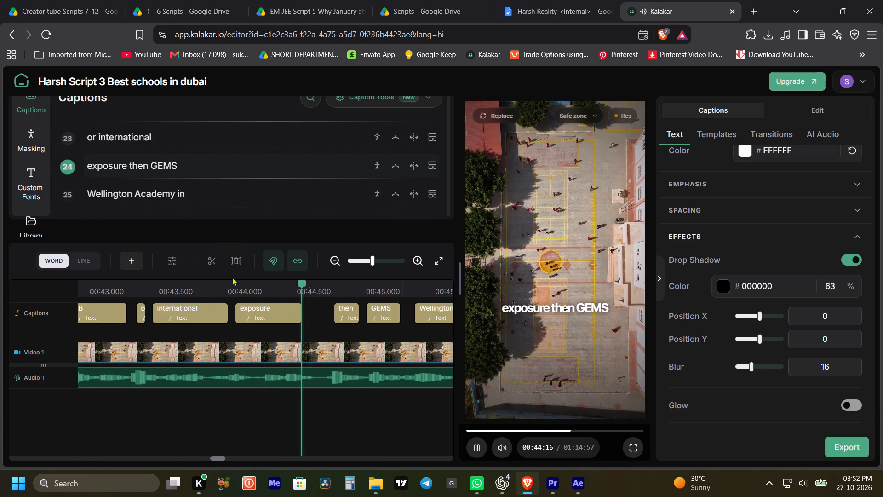
pyautogui.press('space')
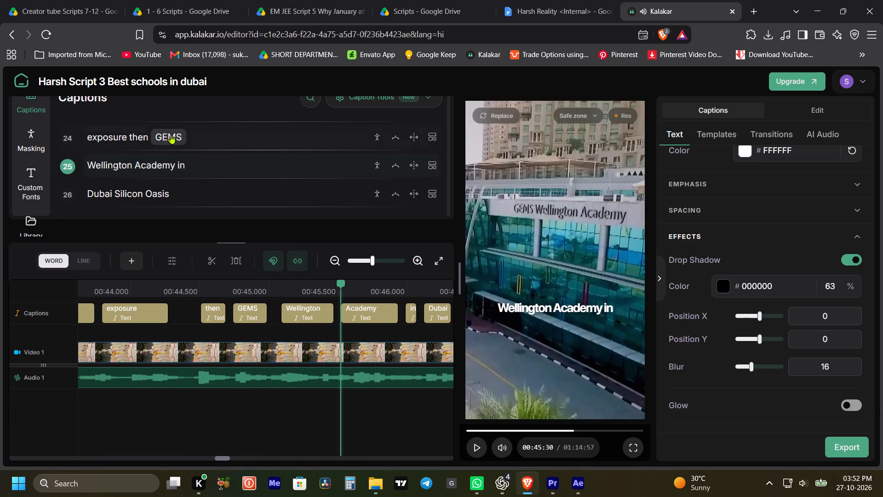
pyautogui.click(171, 134)
pyautogui.click(199, 367)
# Move the word "in" to the next line, making "GEMS Wellington Academy" and "in Dubai Silicon Oasis".
pyautogui.press('space')
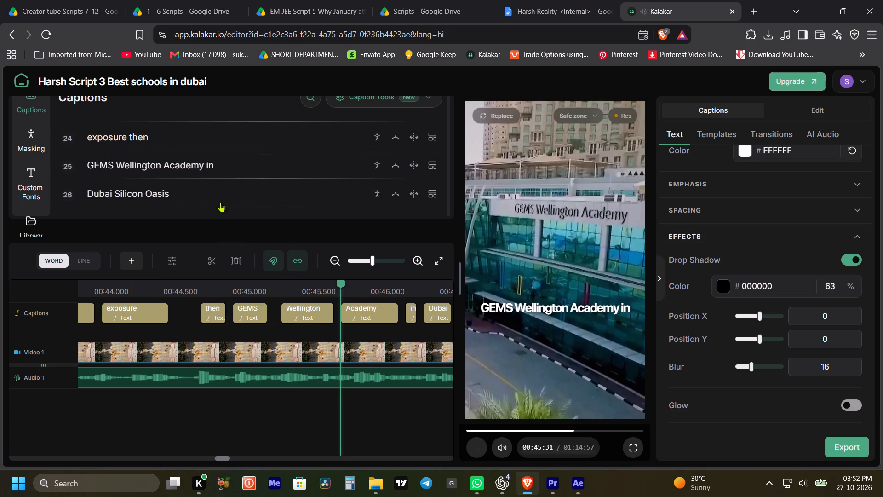
pyautogui.press('space')
pyautogui.click(214, 168)
pyautogui.click(239, 385)
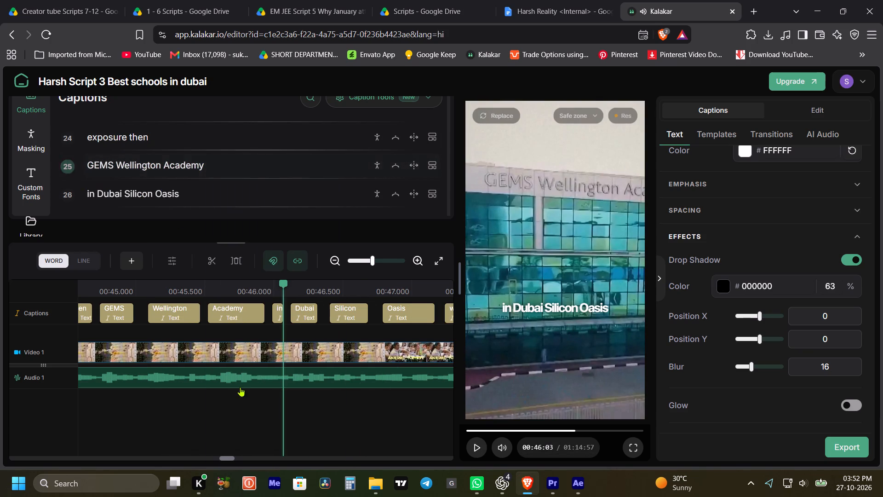
# Play on past "with annual fees" and delete the caption words "ranging", "from", "forty" and "thousand".
pyautogui.press('space')
pyautogui.press('space')
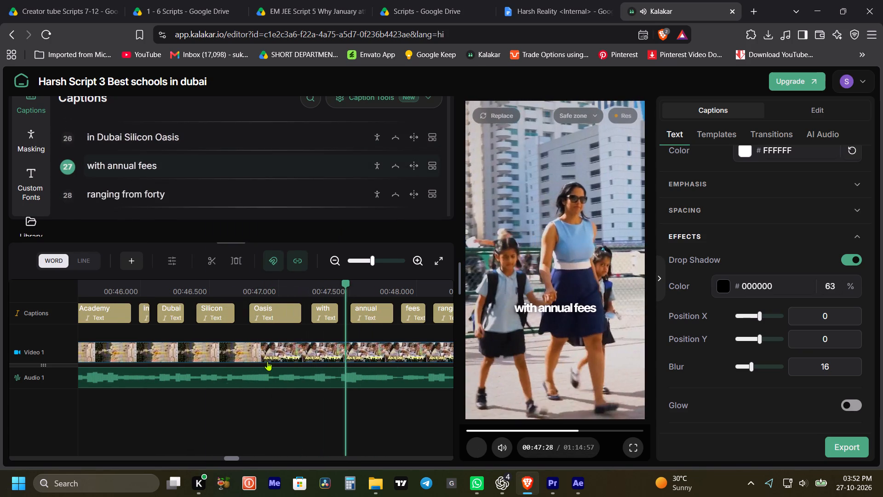
pyautogui.press('space')
pyautogui.press('space')
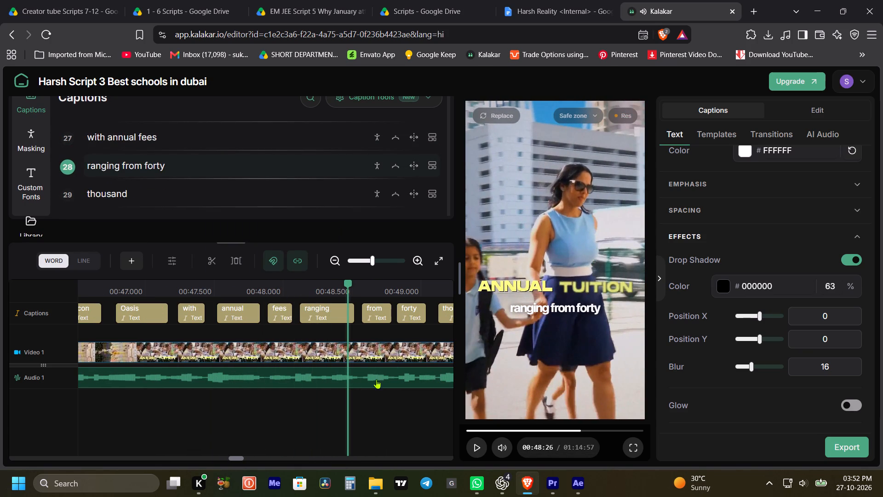
pyautogui.moveTo(321, 330); pyautogui.dragTo(435, 318)
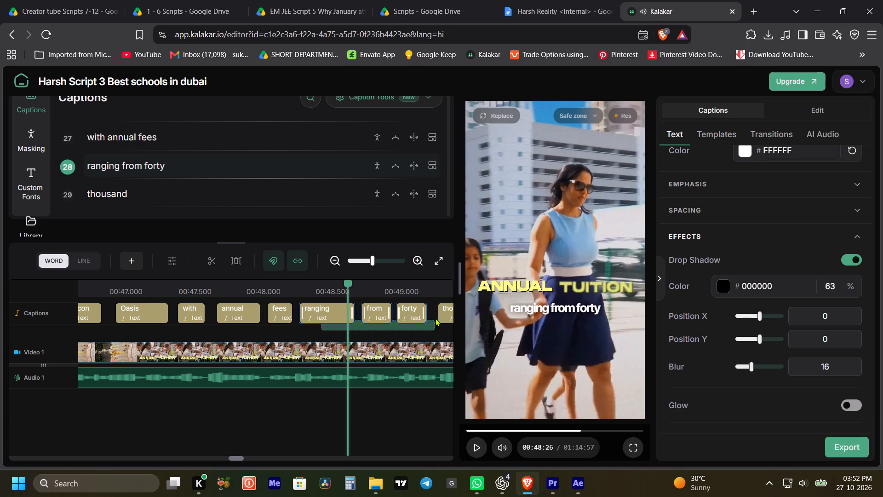
pyautogui.moveTo(435, 318); pyautogui.dragTo(444, 314)
pyautogui.press('BackSpace')
# Replay the "with annual fees" caption to check its timing and trim the end of the word "fees" slightly.
pyautogui.click(267, 290)
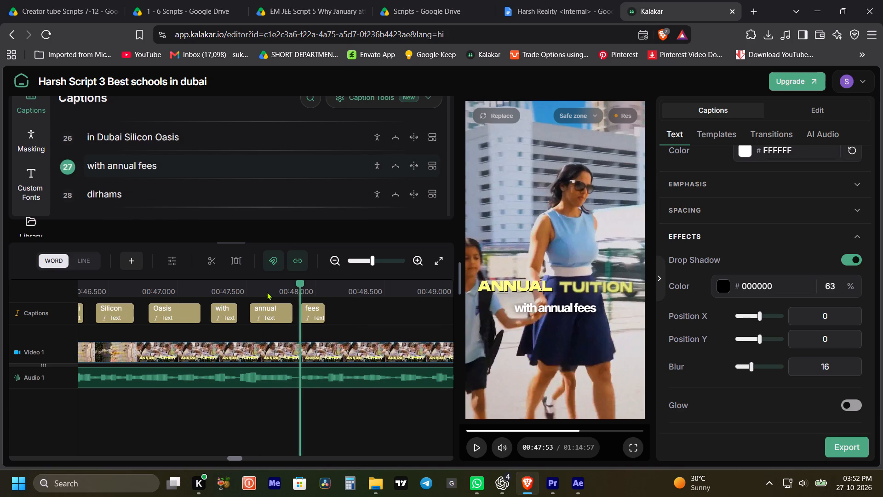
pyautogui.press('space')
pyautogui.press('space')
pyautogui.click(248, 295)
pyautogui.press('space')
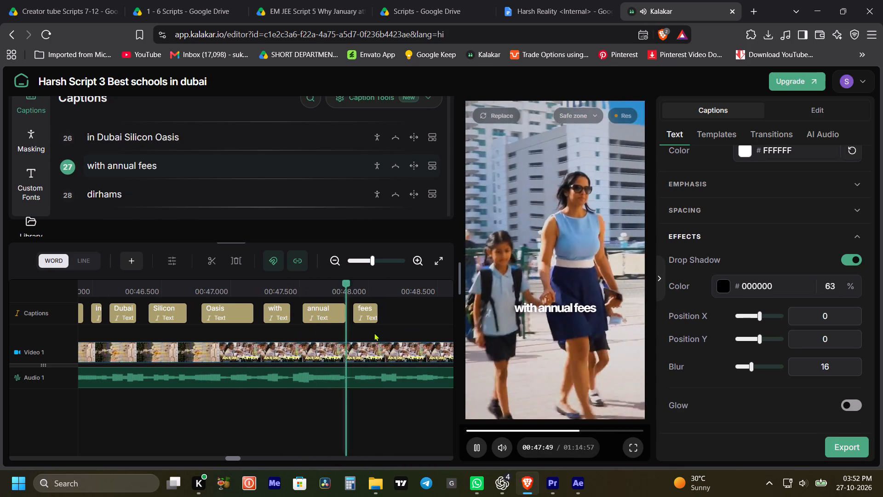
pyautogui.press('space')
pyautogui.click(375, 314)
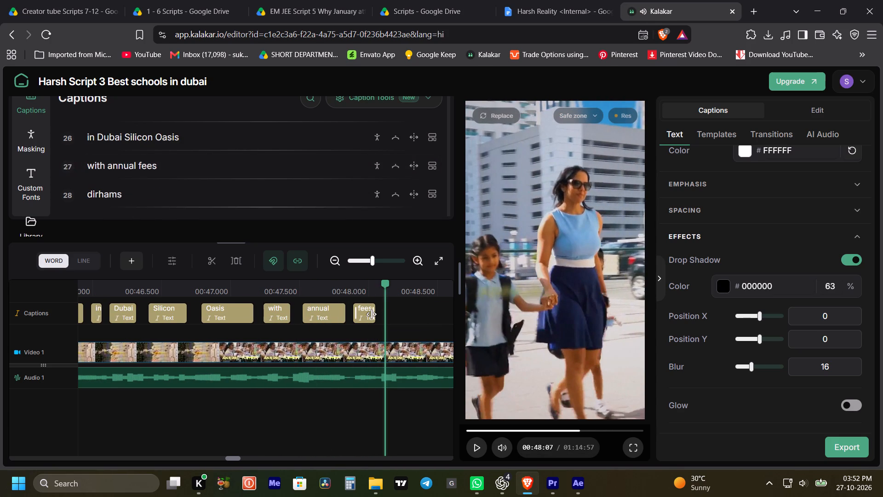
# Delete the price words "dirhams", "to", "eightynine", "thousand" and "dirhams" that come before "or Repton" on the captions track.
pyautogui.press('space')
pyautogui.press('space')
pyautogui.press('space')
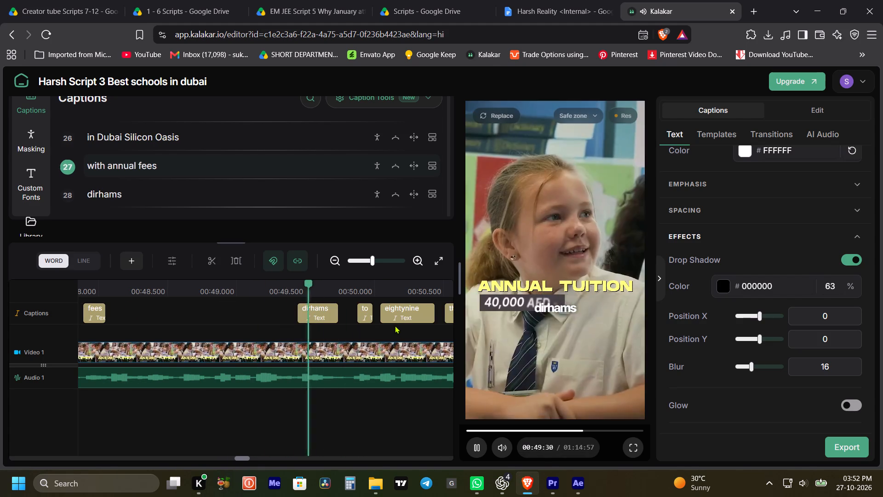
pyautogui.press('space')
pyautogui.moveTo(131, 317); pyautogui.dragTo(384, 312)
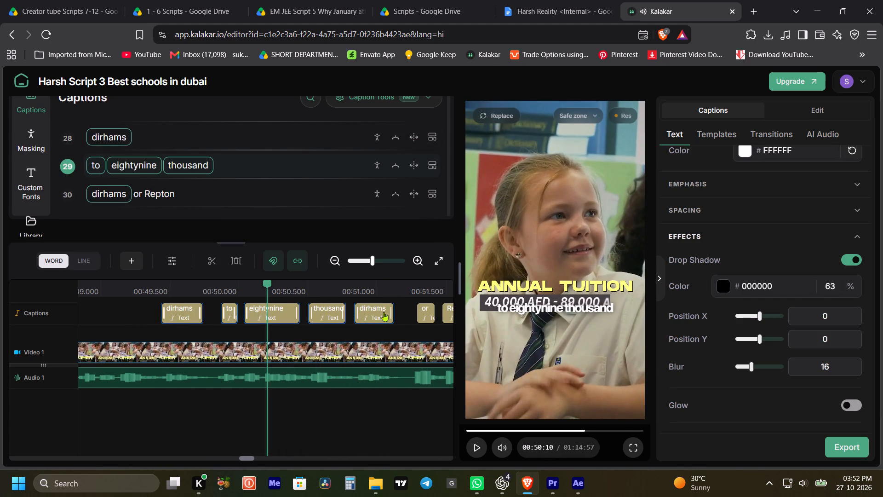
pyautogui.press('BackSpace')
# Retime the word "or" by extending its end up to "Repton" and trimming its start to begin later.
pyautogui.press('space')
pyautogui.press('space')
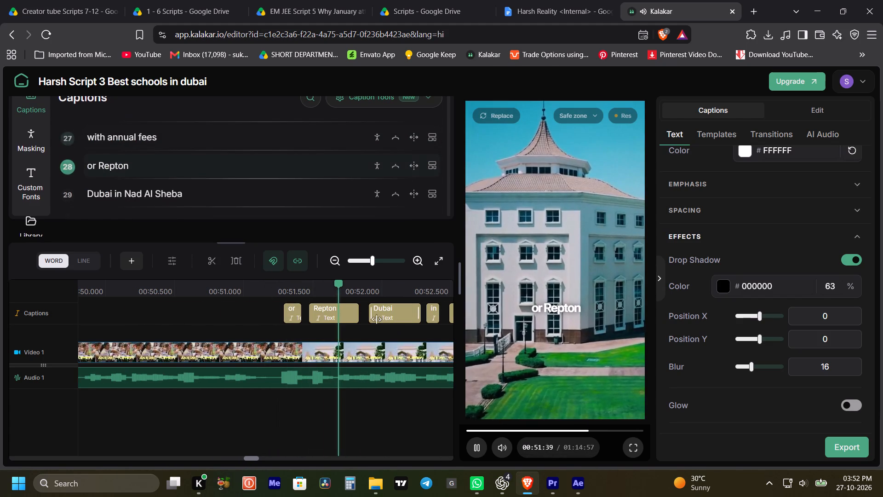
pyautogui.moveTo(298, 313); pyautogui.dragTo(307, 313)
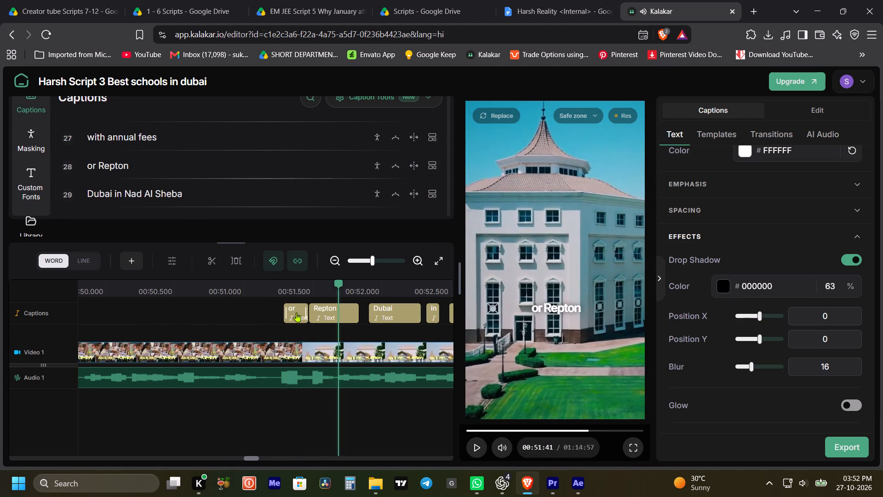
pyautogui.moveTo(286, 309); pyautogui.dragTo(299, 312)
# Go frame by frame from 51:20 to 51:27 to check the "or Repton" caption timing against the annual tuition graphic.
pyautogui.click(289, 294)
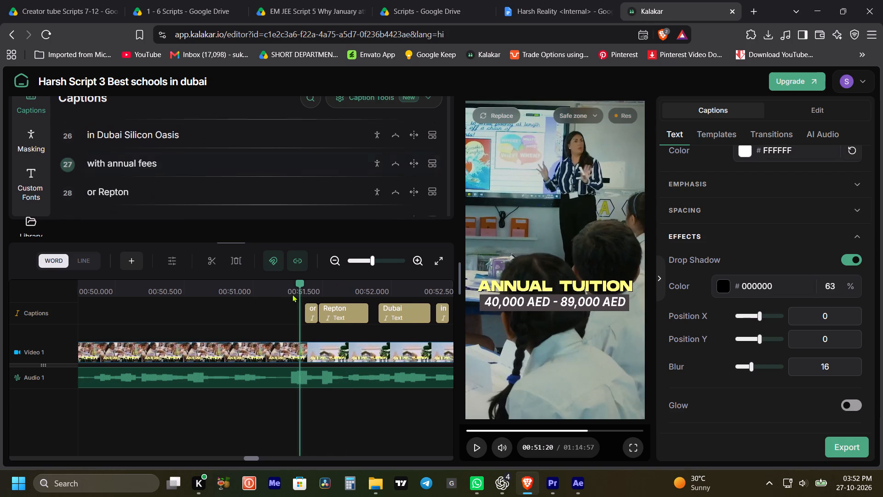
pyautogui.press('Right')
pyautogui.press('Right')
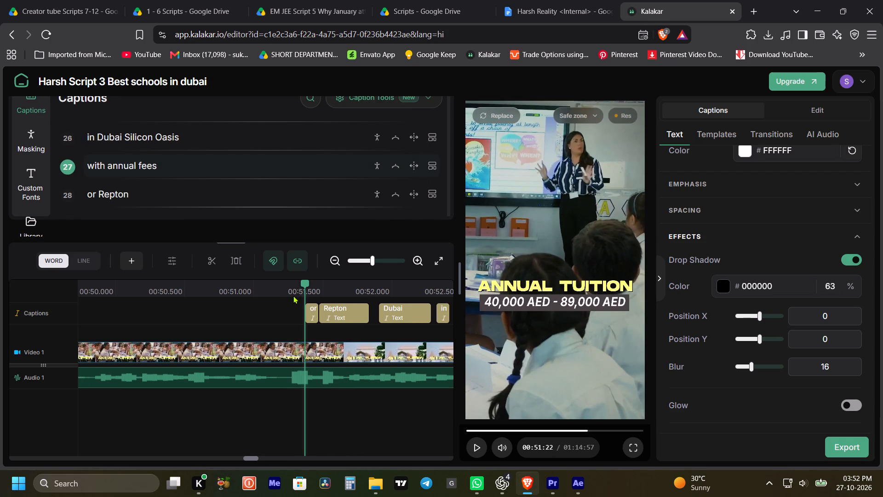
pyautogui.press('Right')
pyautogui.press('Right')
pyautogui.press('Right')
pyautogui.press('Right')
pyautogui.press('Right')
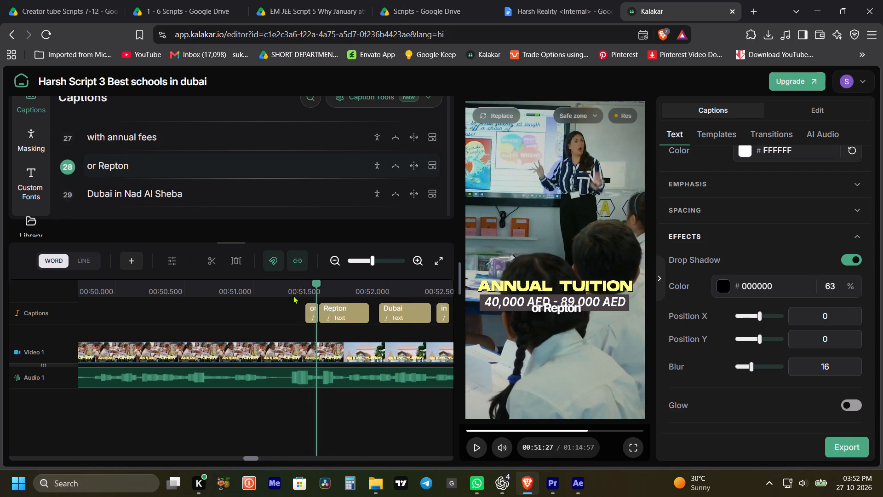
# Regroup "or Repton" and "Dubai in Nad Al Sheba" into the caption lines "or Repton Dubai in" and "Nad Al Sheba".
pyautogui.click(94, 161)
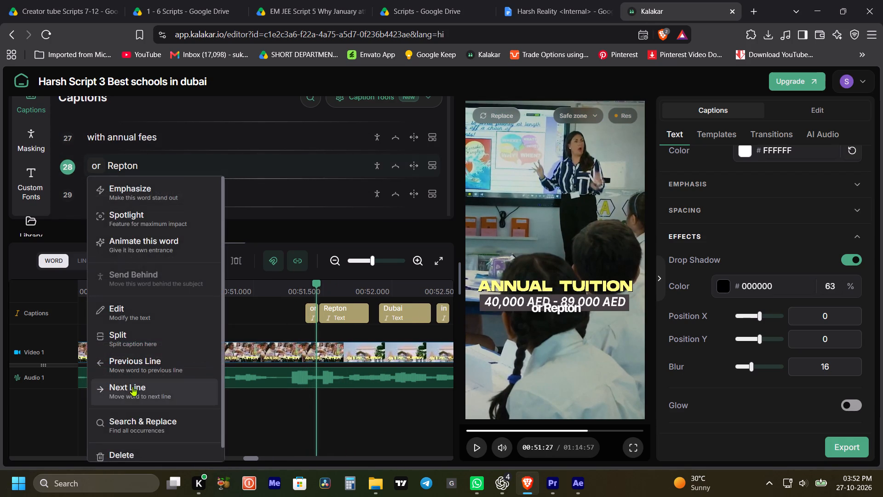
pyautogui.click(132, 391)
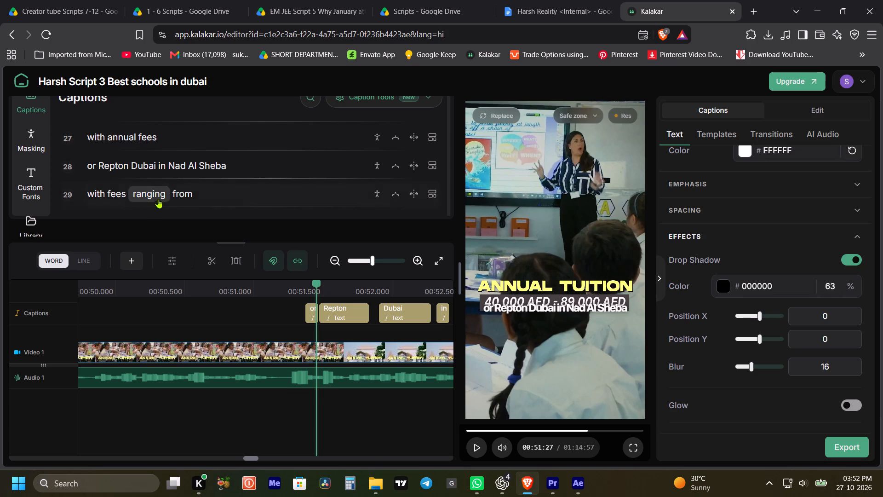
pyautogui.click(177, 169)
pyautogui.click(199, 335)
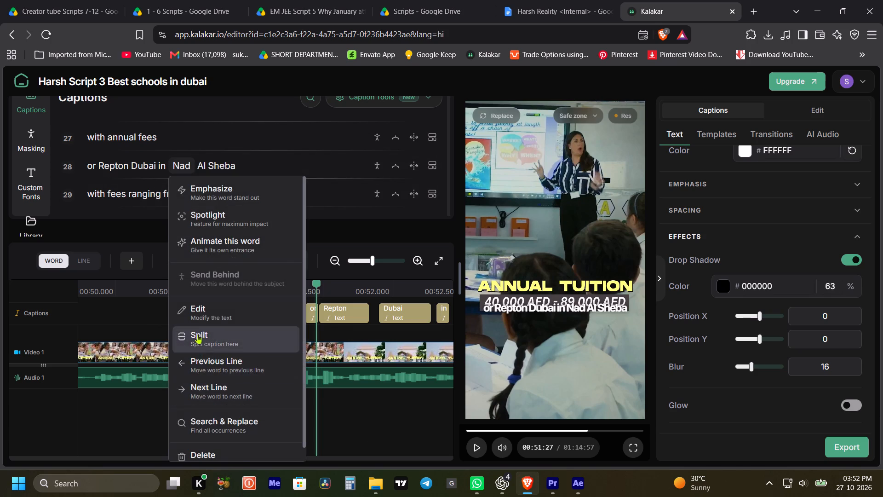
pyautogui.click(98, 192)
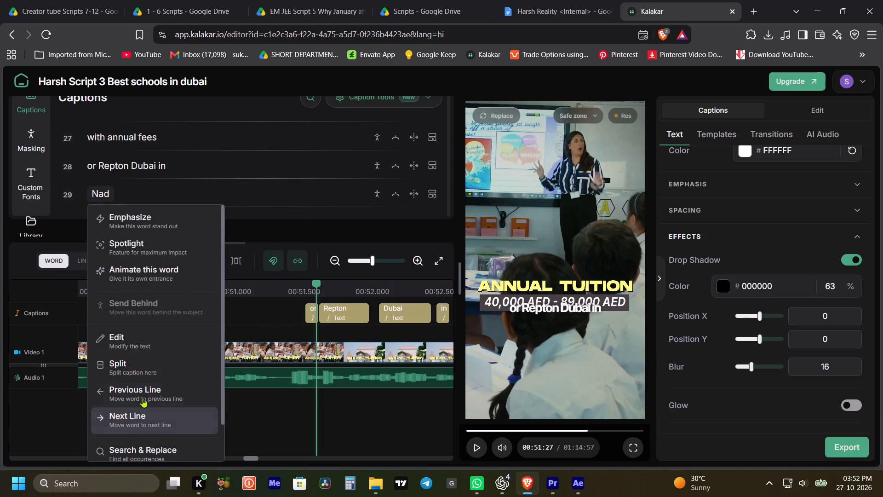
pyautogui.click(142, 414)
# Shift the word "Repton" later until it meets "Dubai" and trim its start to make it shorter.
pyautogui.moveTo(346, 310); pyautogui.dragTo(364, 312)
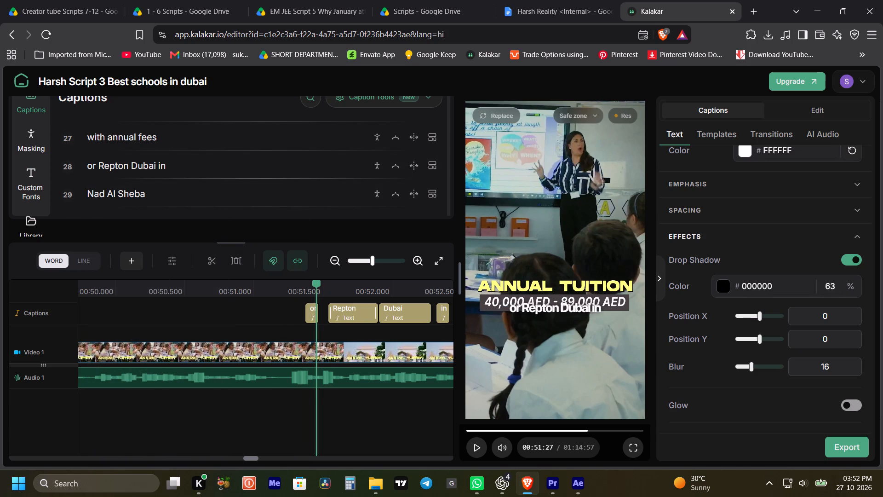
pyautogui.moveTo(364, 312); pyautogui.dragTo(365, 313)
pyautogui.moveTo(332, 313); pyautogui.dragTo(350, 316)
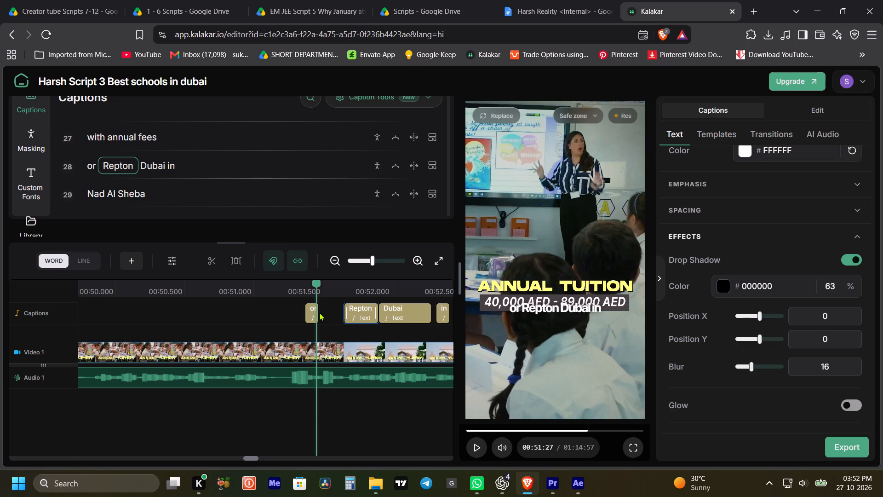
# Extend the end of the word "or" to meet "Repton" and trim its start so it begins after 51:27.
pyautogui.moveTo(317, 312); pyautogui.dragTo(347, 316)
pyautogui.moveTo(310, 310); pyautogui.dragTo(322, 312)
pyautogui.moveTo(322, 312); pyautogui.dragTo(333, 313)
pyautogui.click(325, 329)
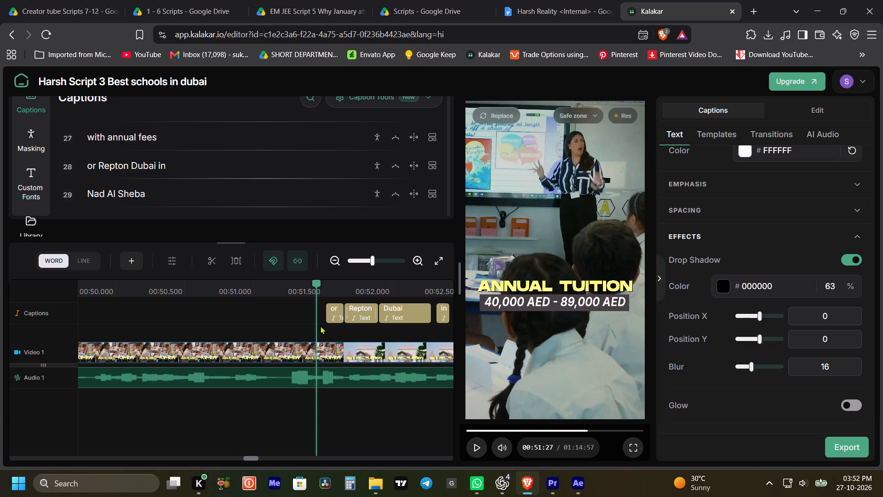
# Play on past "Nad Al Sheba" and delete the caption words "with fees ranging from" that overlap the annual tuition graphic.
pyautogui.press('Right')
pyautogui.press('Right')
pyautogui.press('Right')
pyautogui.press('space')
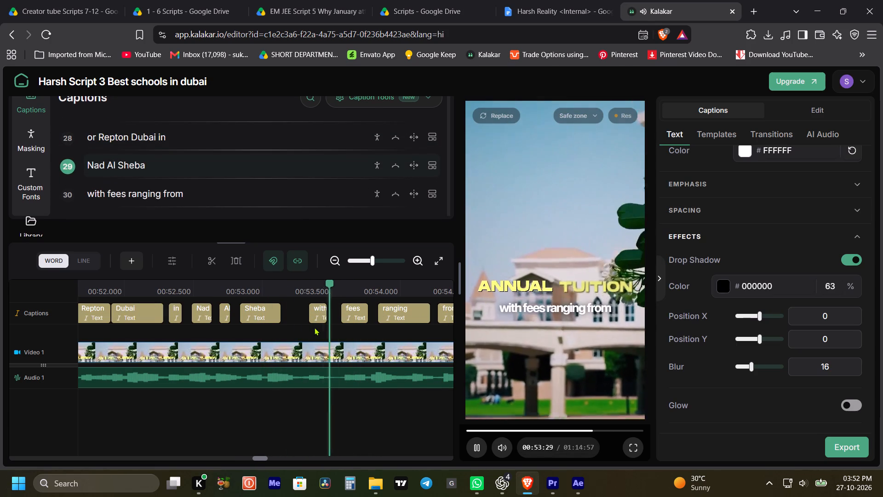
pyautogui.press('space')
pyautogui.moveTo(302, 325); pyautogui.dragTo(447, 310)
pyautogui.press('BackSpace')
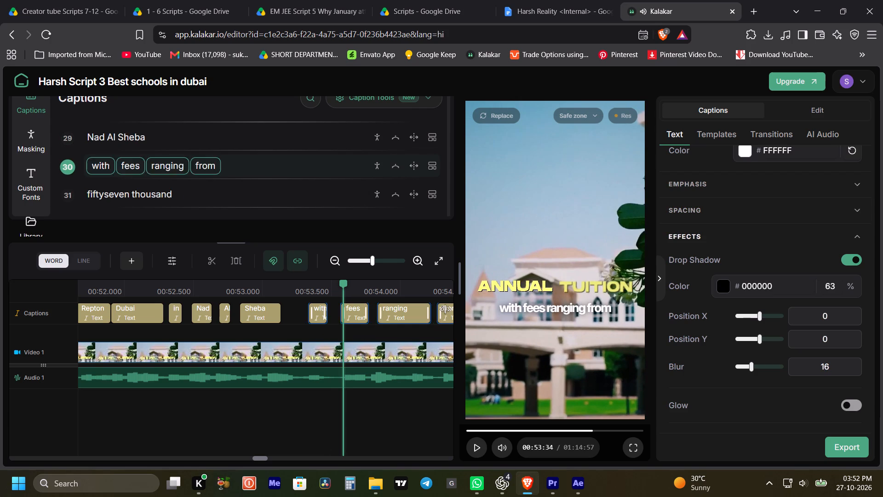
# Play through the 57,000 AED graphic and delete the caption words "fiftyseven thousand dirhams".
pyautogui.press('space')
pyautogui.press('space')
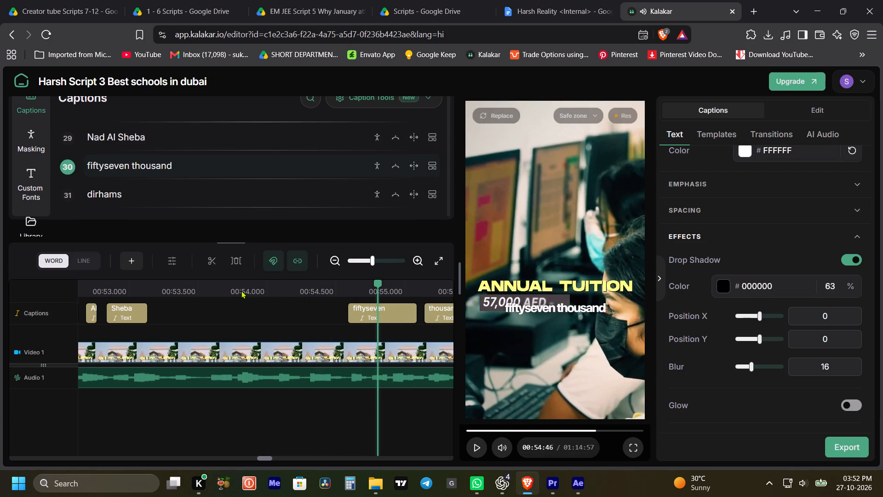
pyautogui.click(239, 290)
pyautogui.press('space')
pyautogui.press('space')
pyautogui.click(179, 289)
pyautogui.press('space')
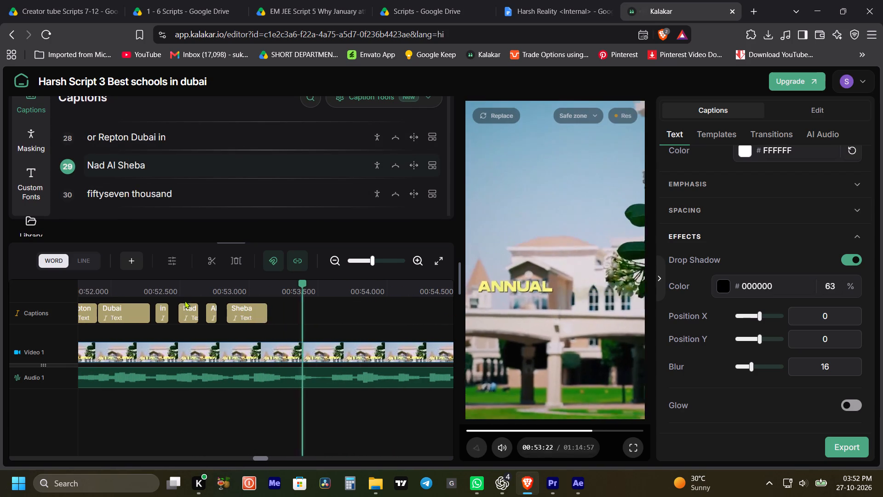
pyautogui.press('space')
pyautogui.press('space')
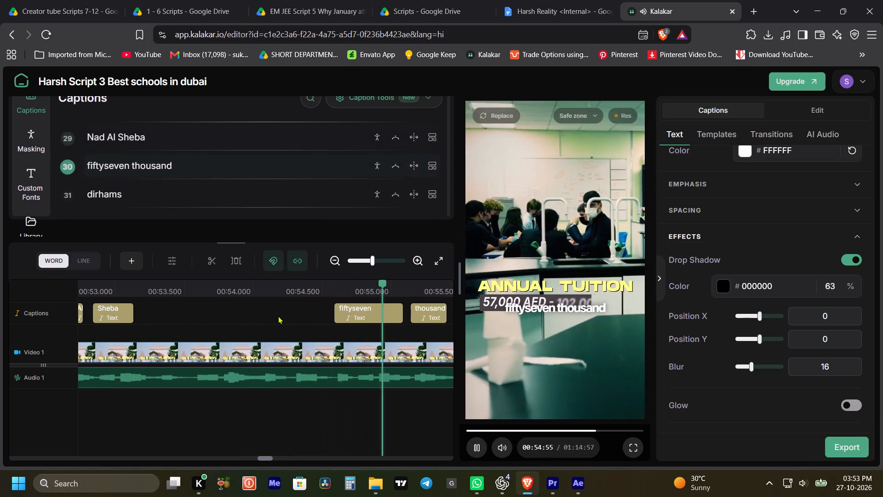
pyautogui.press('space')
pyautogui.moveTo(155, 308); pyautogui.dragTo(369, 319)
pyautogui.press('BackSpace')
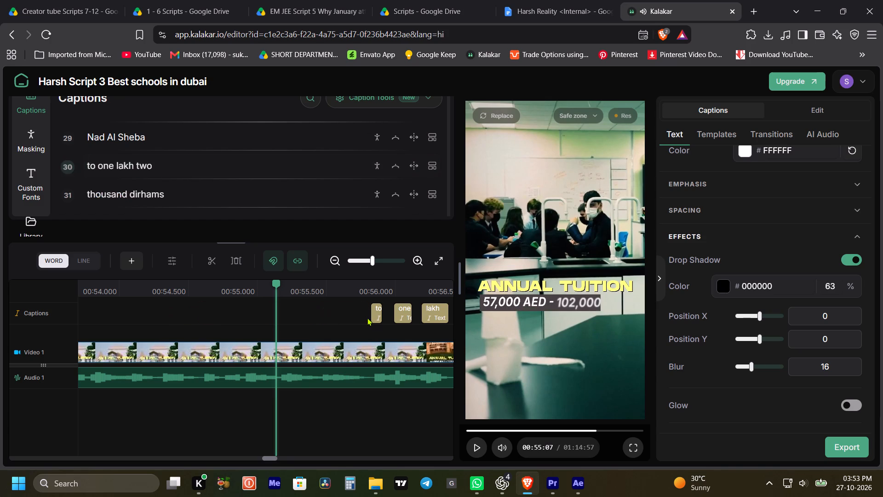
# Delete the caption words "to one lakh two thousand dirhams" that overlap the annual tuition graphic.
pyautogui.press('space')
pyautogui.press('space')
pyautogui.moveTo(192, 322); pyautogui.dragTo(244, 322)
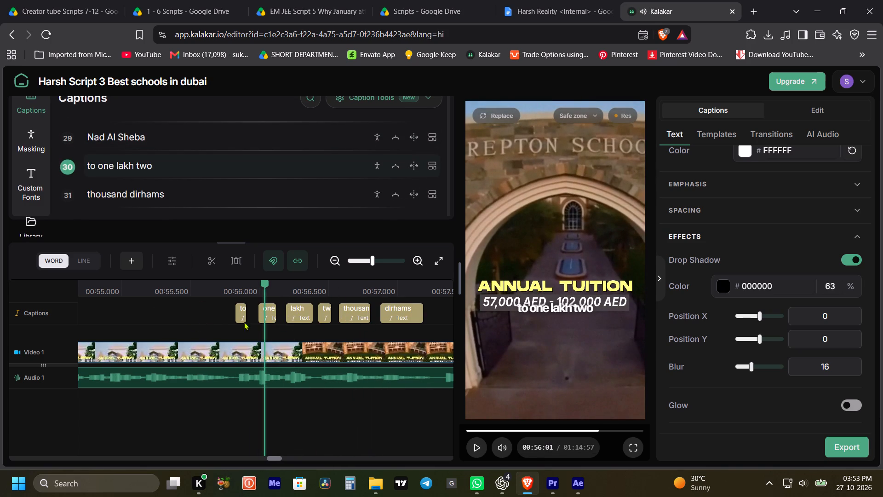
pyautogui.moveTo(244, 322); pyautogui.dragTo(412, 317)
pyautogui.press('BackSpace')
# Delete the caption words from "offers extensive sports" through "and holistic learning" that overlap the annual tuition graphic.
pyautogui.press('space')
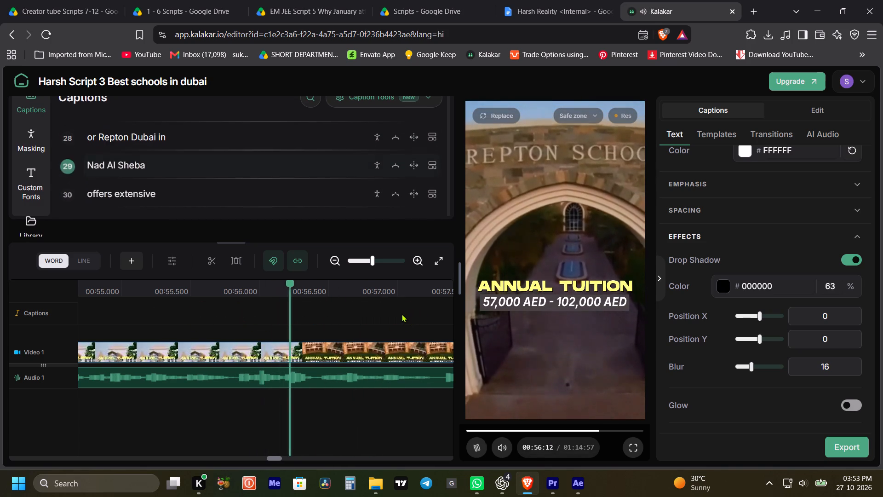
pyautogui.press('space')
pyautogui.press('space')
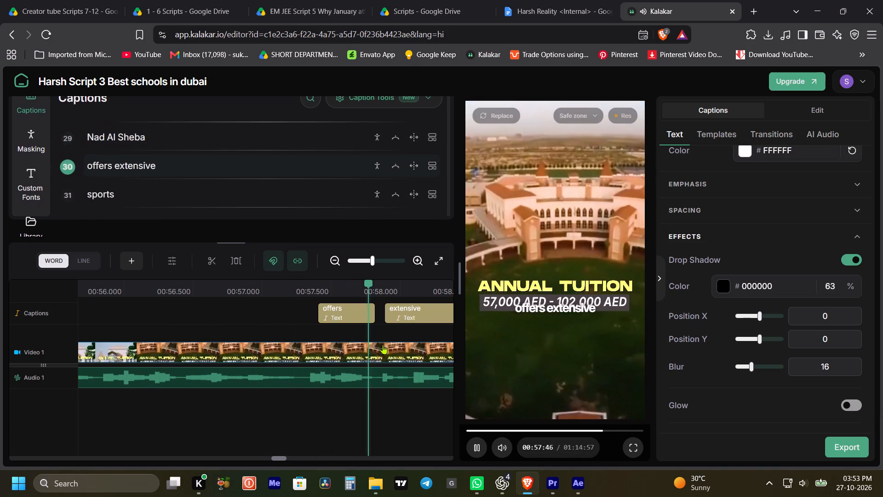
pyautogui.press('space')
pyautogui.moveTo(269, 312); pyautogui.dragTo(351, 318)
pyautogui.press('BackSpace')
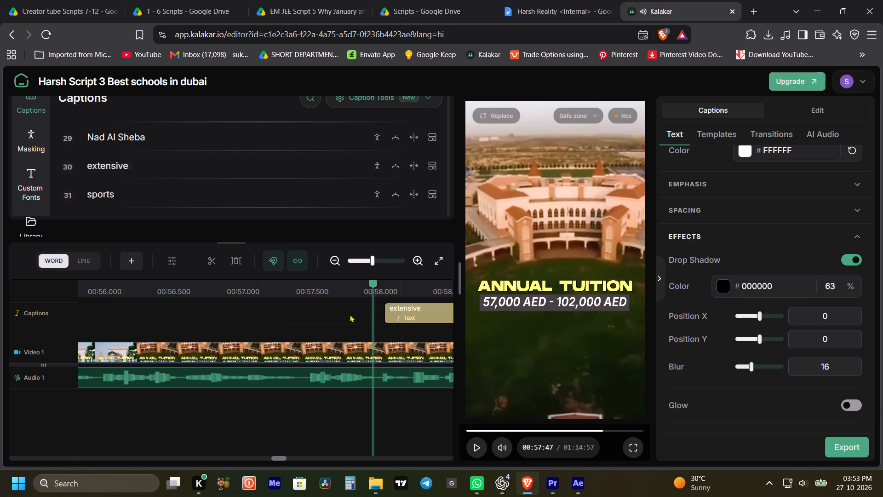
pyautogui.press('space')
pyautogui.press('space')
pyautogui.moveTo(210, 315); pyautogui.dragTo(425, 318)
pyautogui.press('BackSpace')
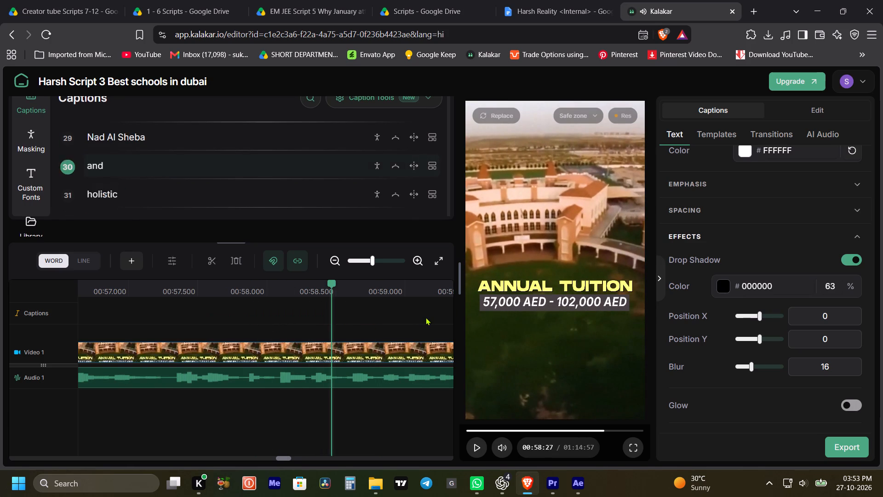
pyautogui.press('space')
pyautogui.press('space')
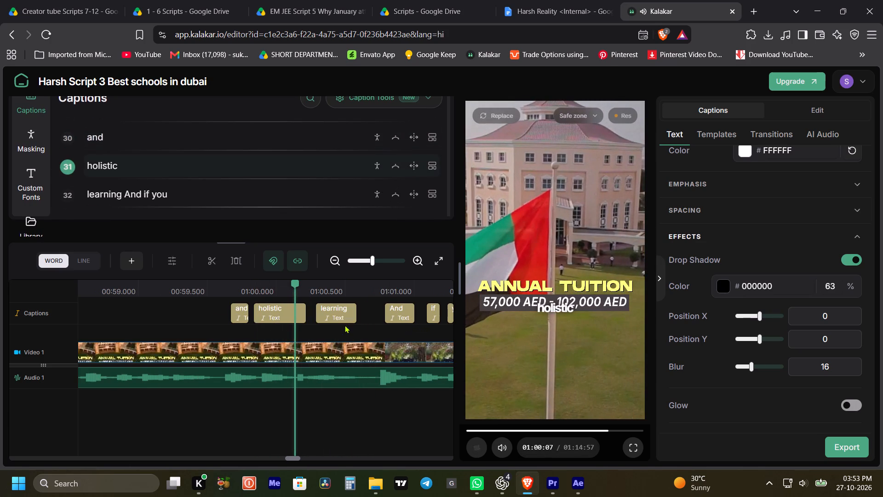
pyautogui.moveTo(203, 312); pyautogui.dragTo(355, 315)
pyautogui.press('BackSpace')
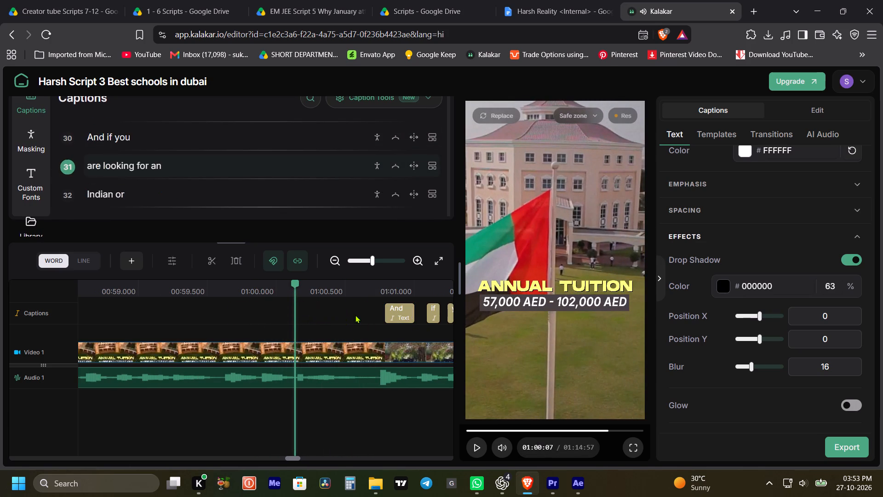
# Move the word "are" up a line so the captions read "And if you are" and "looking for an".
pyautogui.press('space')
pyautogui.press('space')
pyautogui.press('space')
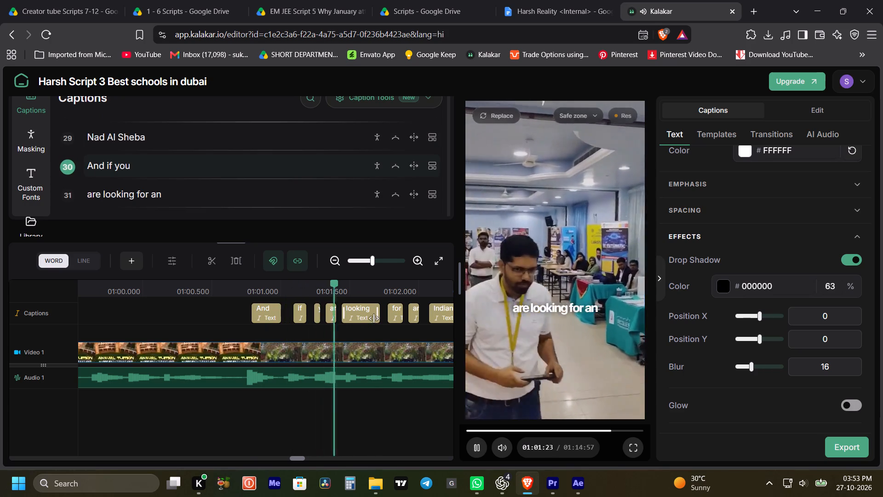
pyautogui.press('space')
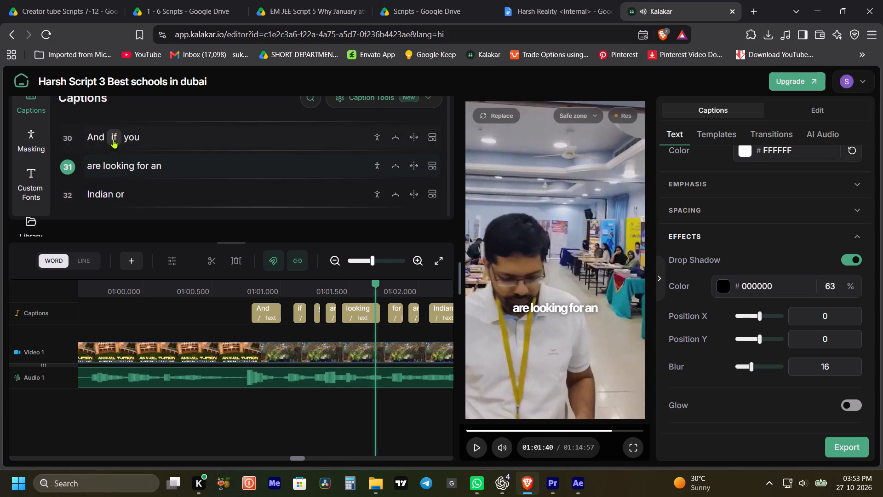
pyautogui.click(97, 165)
pyautogui.click(144, 356)
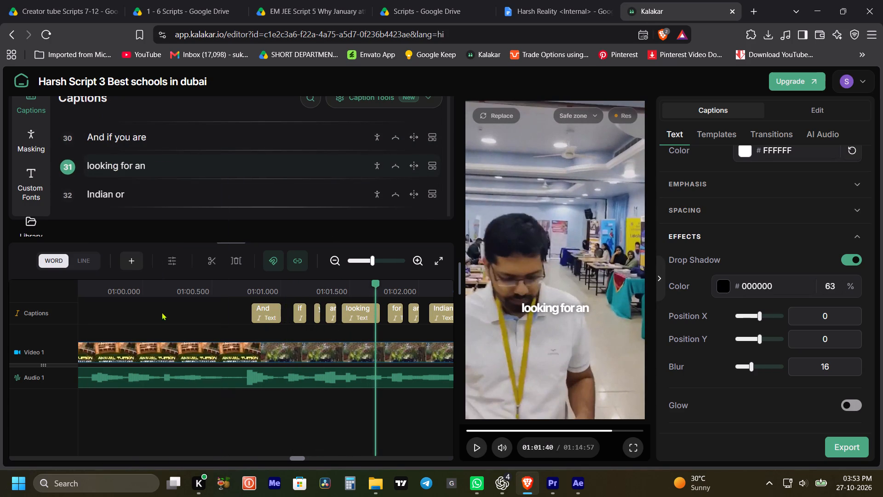
pyautogui.click(178, 167)
# Replay the section around 01:01 to check the "And if you are" and "looking for an" captions against the video.
pyautogui.press('space')
pyautogui.press('space')
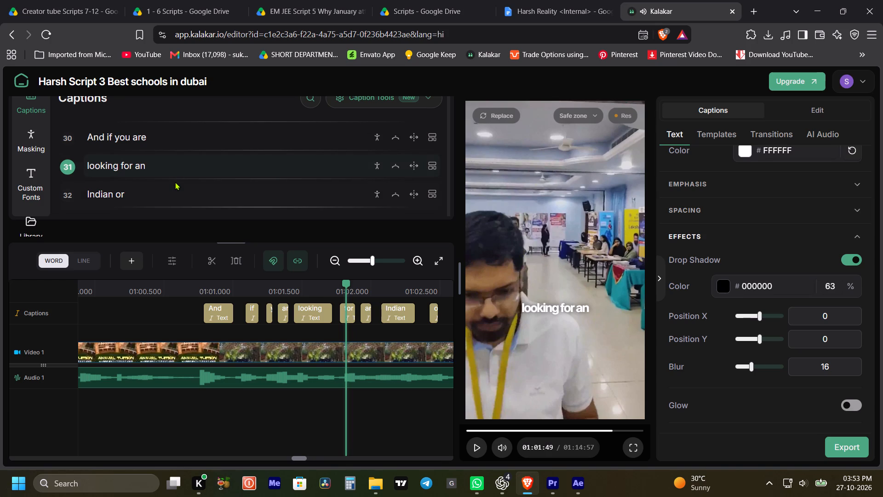
pyautogui.moveTo(191, 289); pyautogui.dragTo(179, 293)
pyautogui.press('space')
pyautogui.press('space')
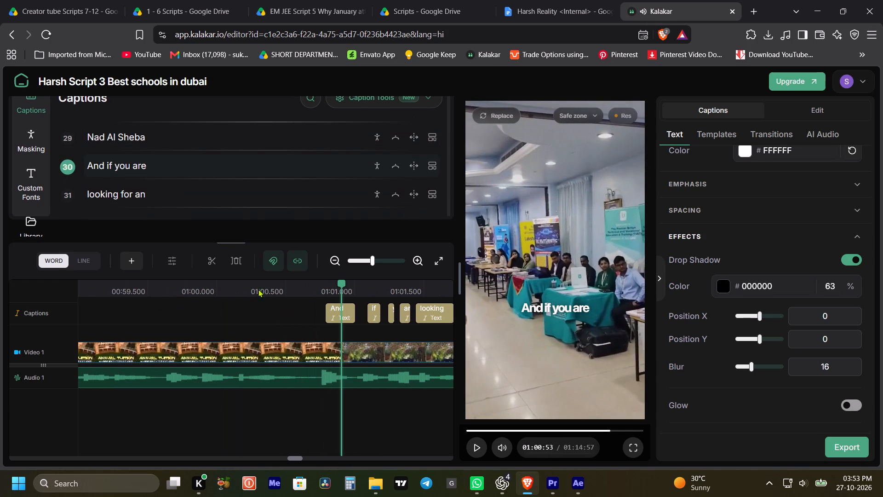
pyautogui.click(322, 292)
pyautogui.press('space')
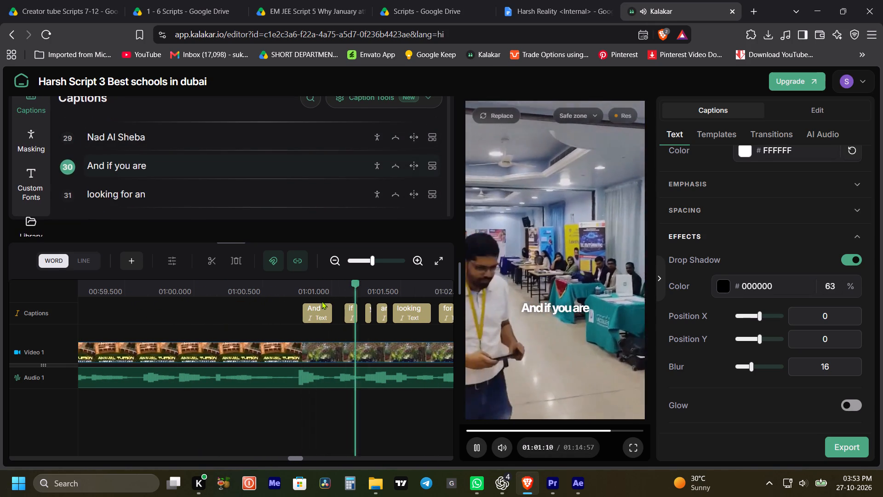
pyautogui.press('space')
pyautogui.press('space')
pyautogui.press('space')
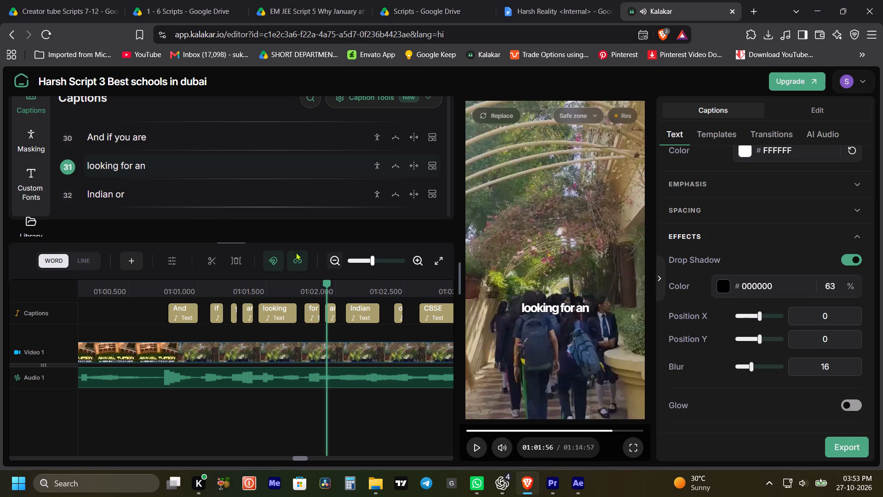
# Regroup the following words into the caption lines "looking for an Indian", "or CBSE curriculum" and "then Indian".
pyautogui.click(102, 196)
pyautogui.click(153, 386)
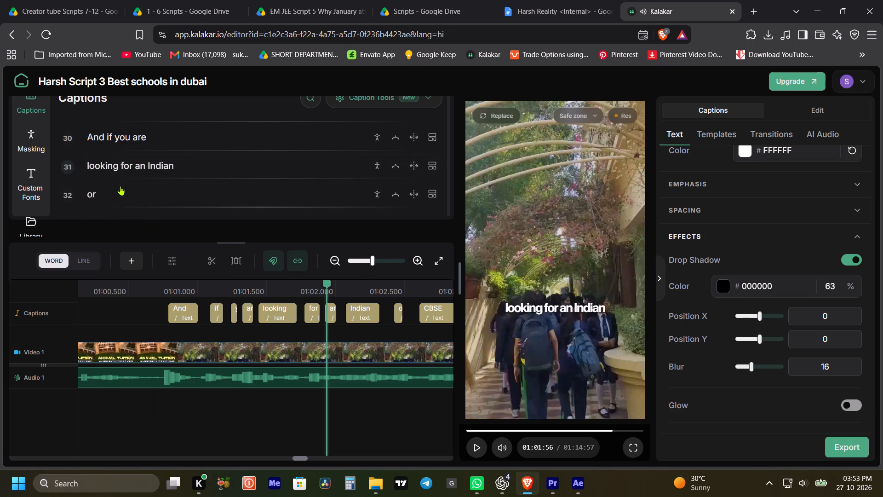
pyautogui.click(92, 196)
pyautogui.click(151, 425)
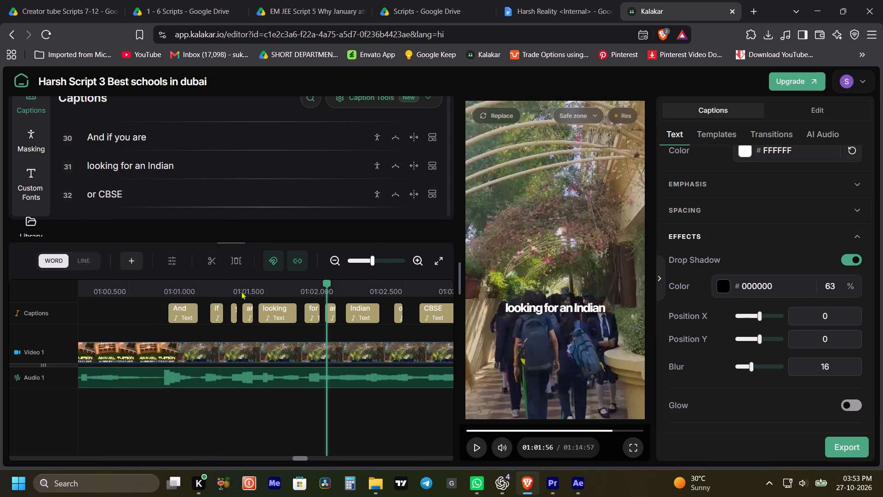
pyautogui.press('space')
pyautogui.press('space')
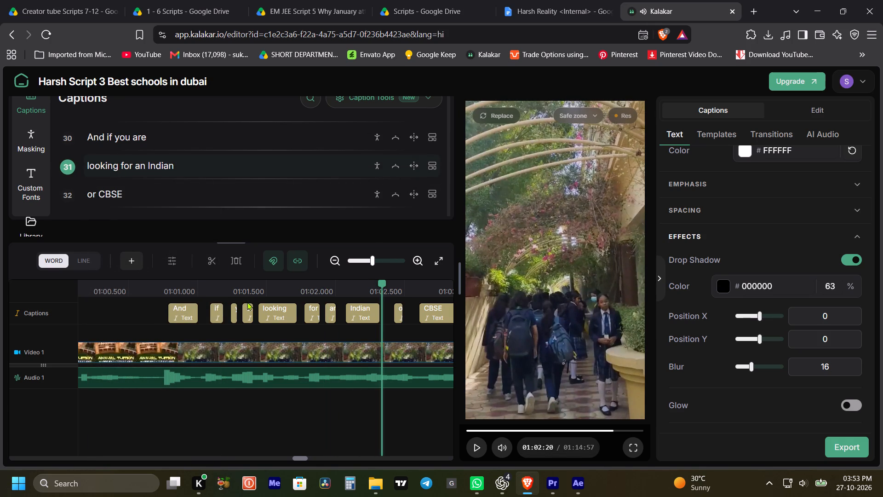
pyautogui.press('space')
pyautogui.press('space')
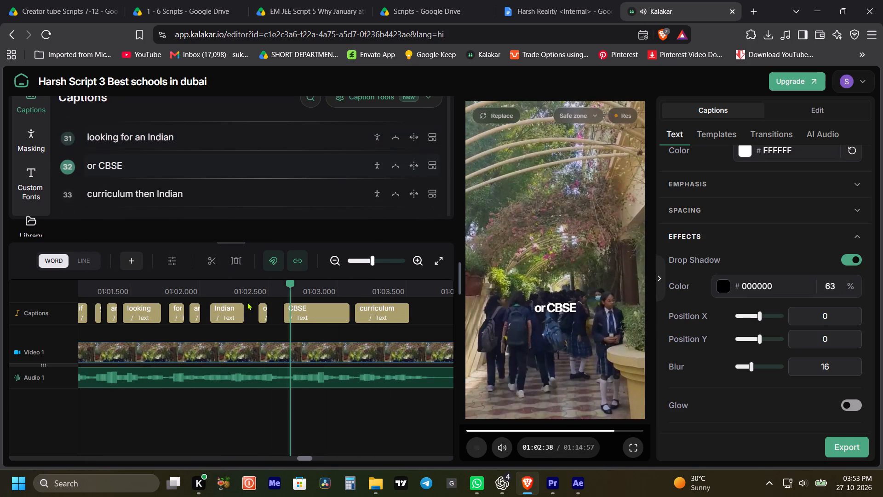
pyautogui.click(124, 196)
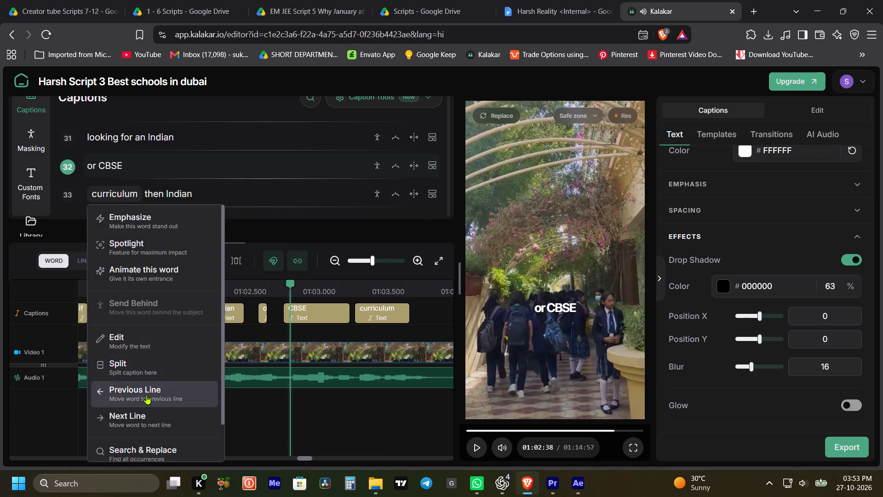
pyautogui.click(146, 395)
# Play the section from "or CBSE curriculum" to "starting around just", checking the captions against the start of the annual tuition graphic.
pyautogui.press('space')
pyautogui.press('space')
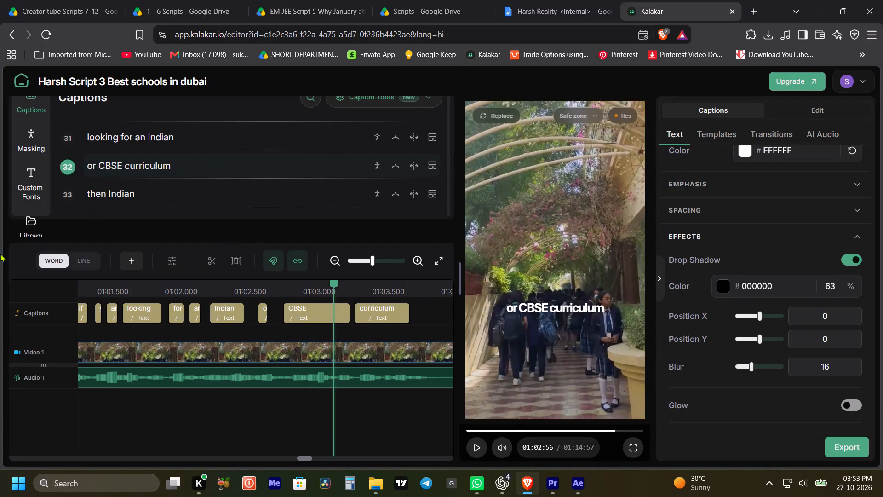
pyautogui.press('space')
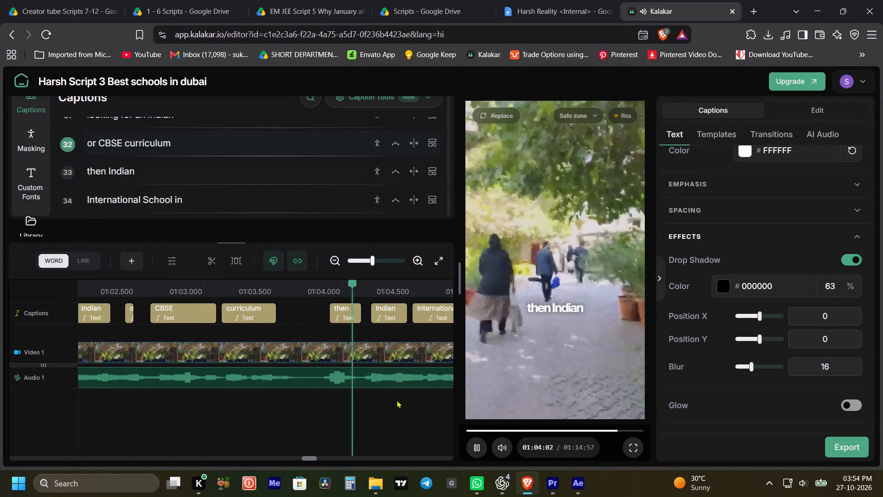
pyautogui.press('space')
pyautogui.press('space')
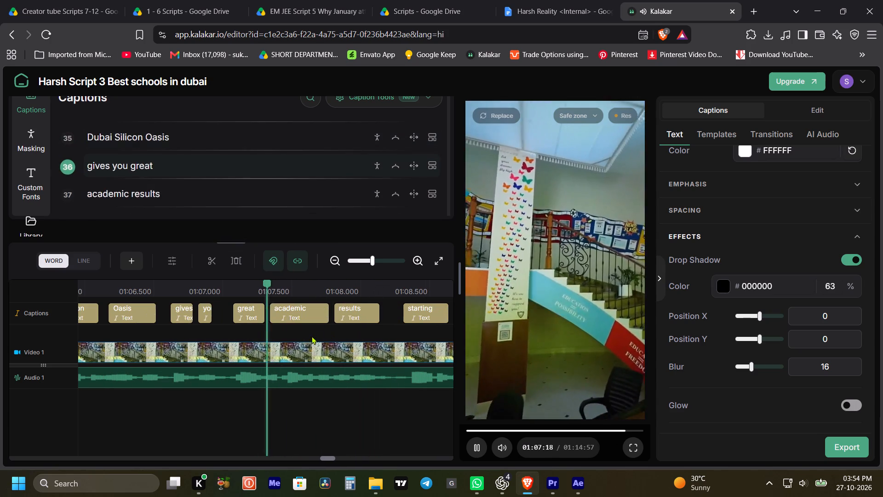
pyautogui.press('space')
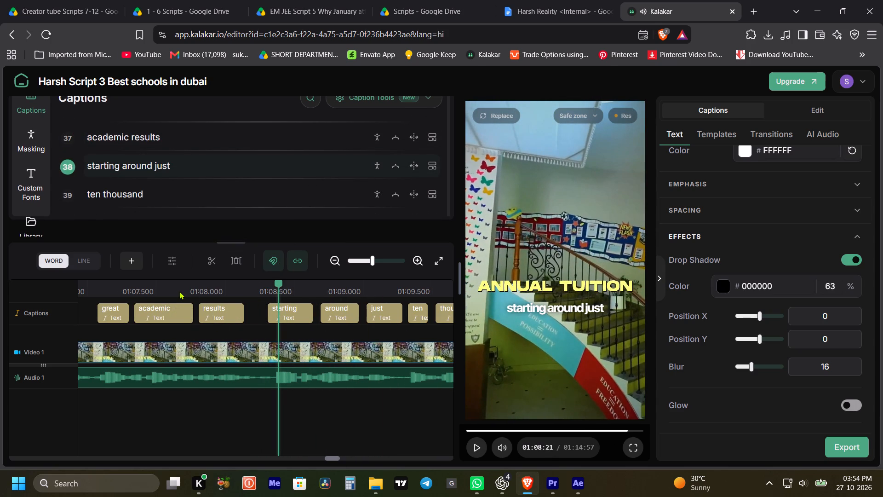
pyautogui.click(160, 293)
pyautogui.press('space')
pyautogui.press('space')
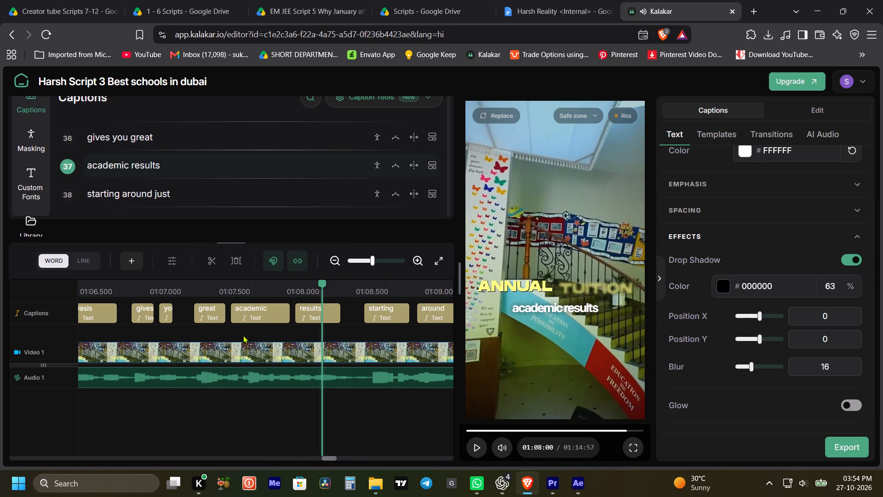
pyautogui.click(155, 296)
pyautogui.press('space')
pyautogui.press('space')
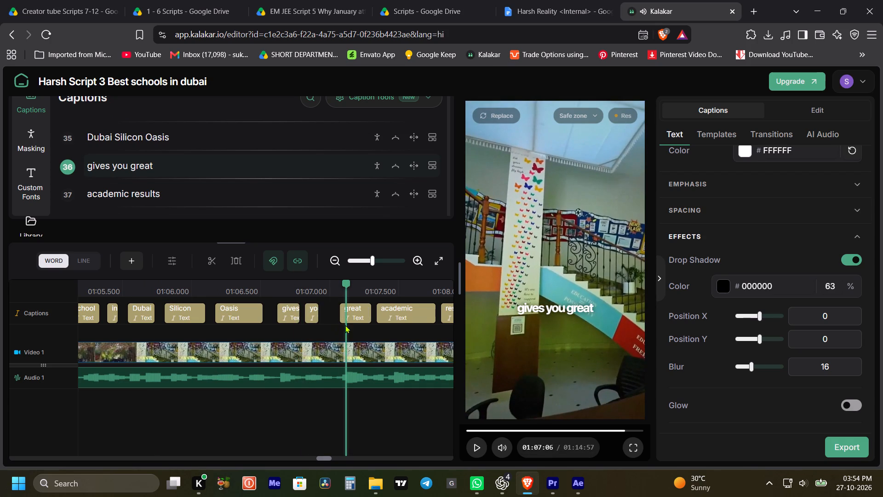
pyautogui.press('space')
pyautogui.press('space')
# Delete the caption words from "academic results" through "dirhams a year" that run over the annual tuition graphic.
pyautogui.moveTo(289, 330); pyautogui.dragTo(341, 313)
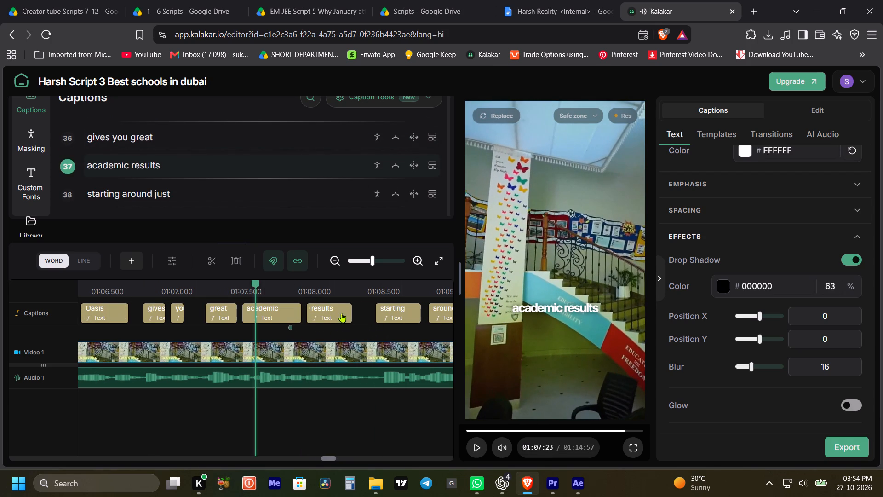
pyautogui.moveTo(341, 313); pyautogui.dragTo(443, 312)
pyautogui.press('BackSpace')
pyautogui.click(182, 289)
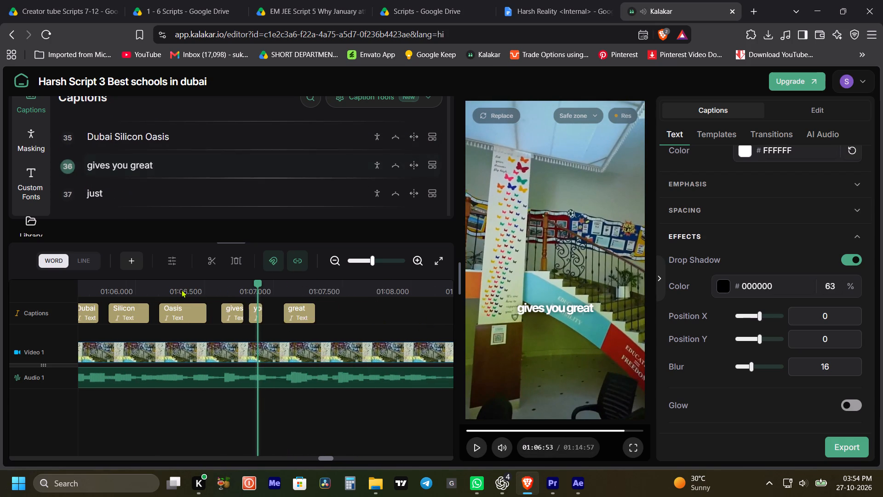
pyautogui.press('space')
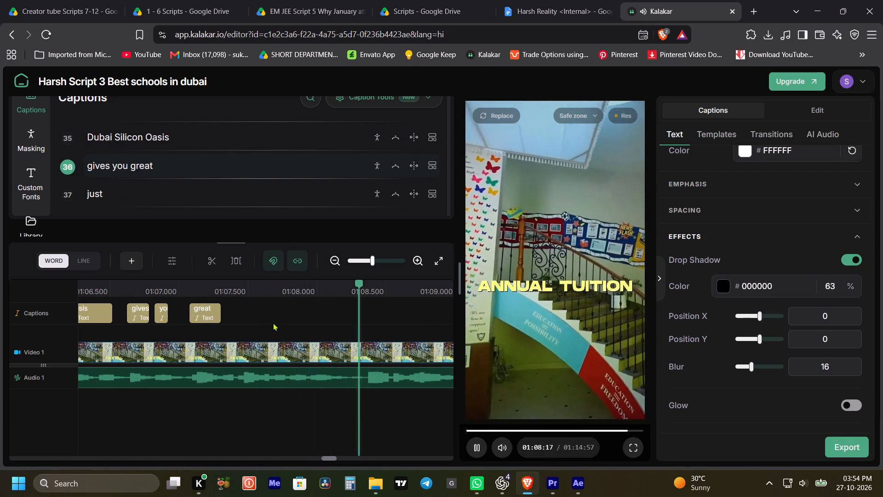
pyautogui.press('space')
pyautogui.moveTo(117, 322); pyautogui.dragTo(148, 322)
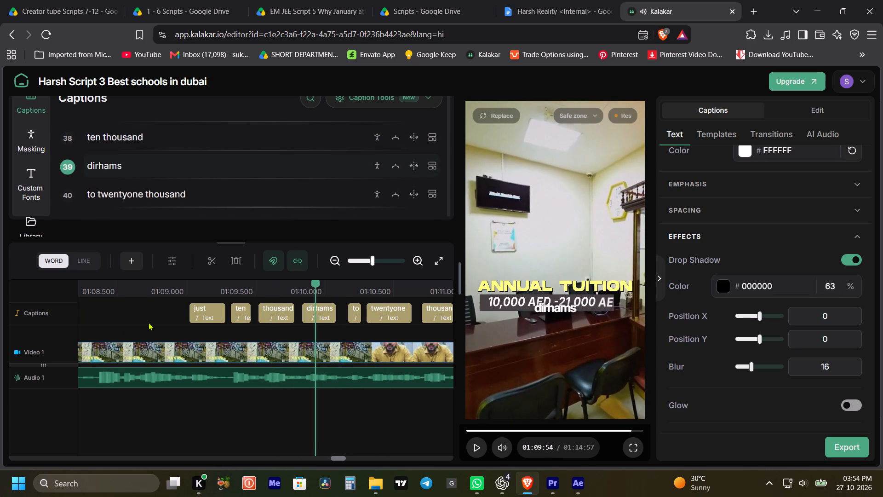
pyautogui.moveTo(148, 322); pyautogui.dragTo(436, 314)
pyautogui.press('BackSpace')
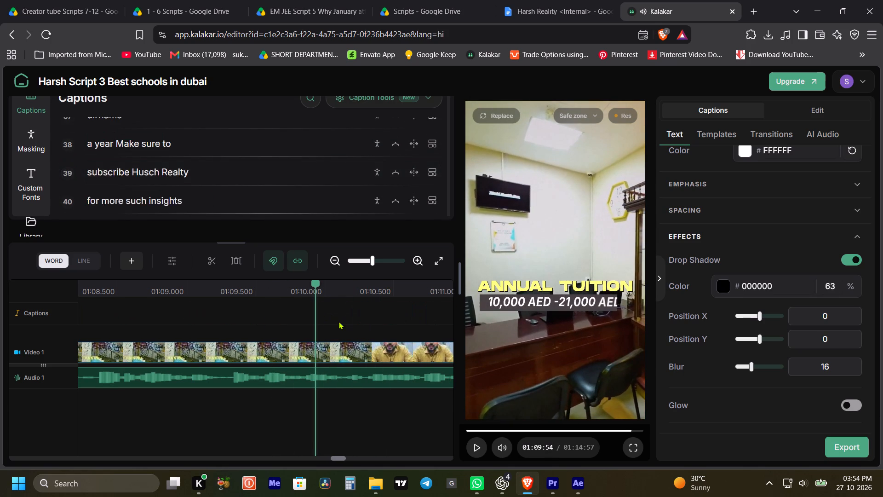
pyautogui.press('space')
pyautogui.press('space')
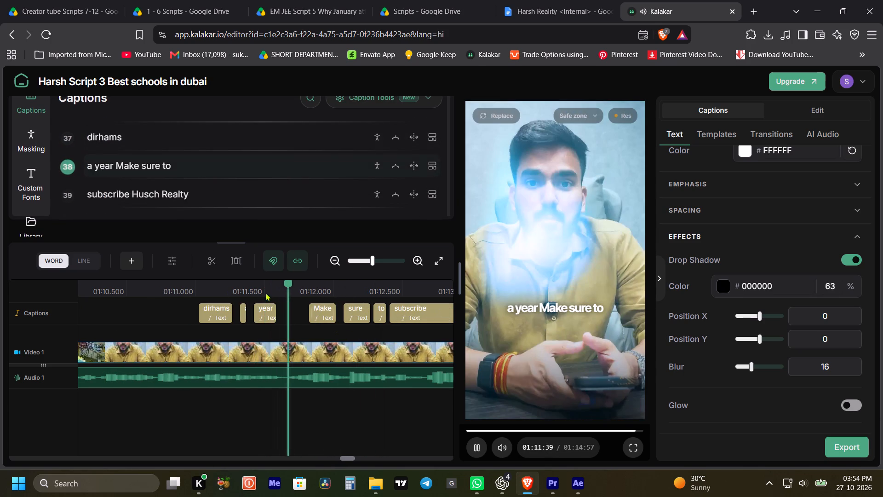
pyautogui.moveTo(163, 312); pyautogui.dragTo(269, 321)
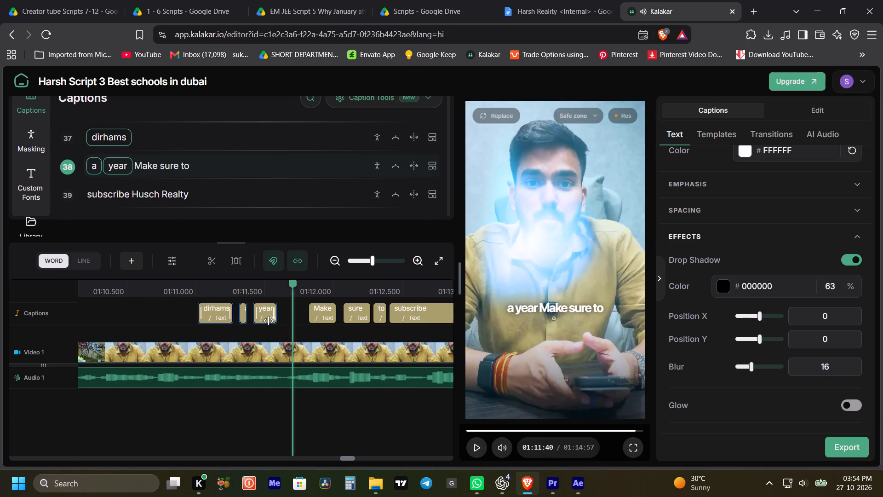
pyautogui.press('BackSpace')
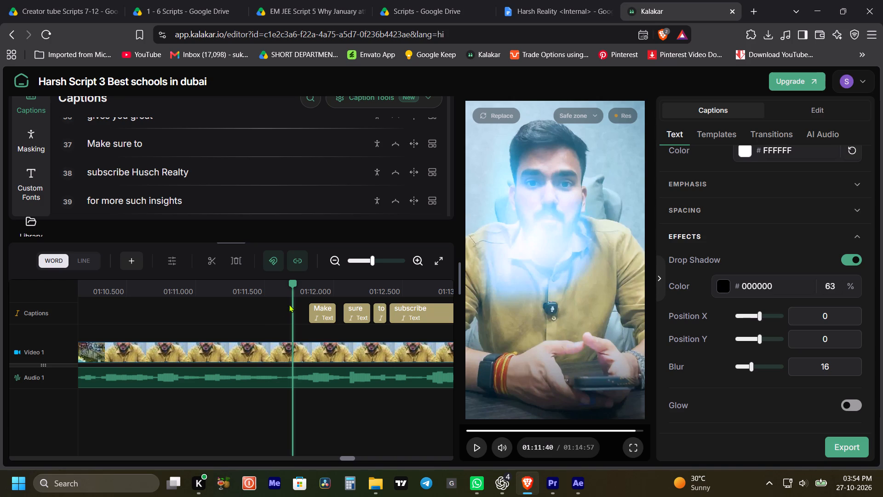
# Check the subscribe section against the video and delete the closing caption words from "Make sure to" through "such insights".
pyautogui.click(279, 287)
pyautogui.press('space')
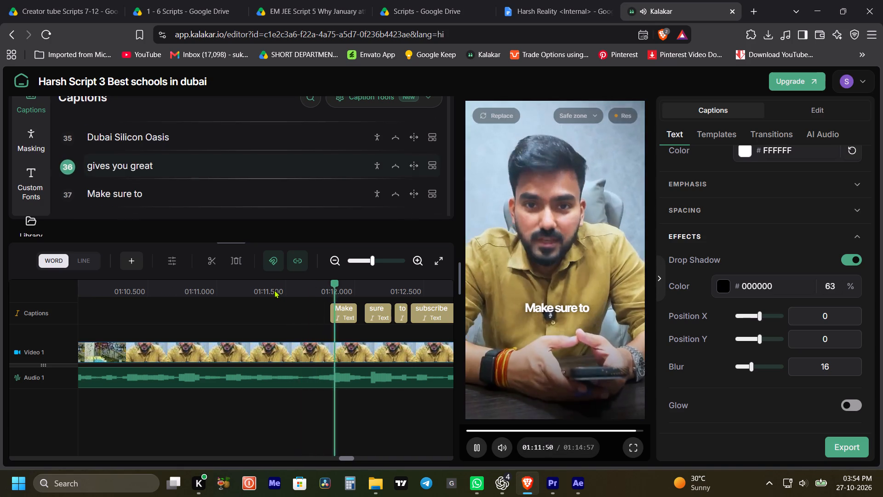
pyautogui.press('space')
pyautogui.click(242, 292)
pyautogui.press('space')
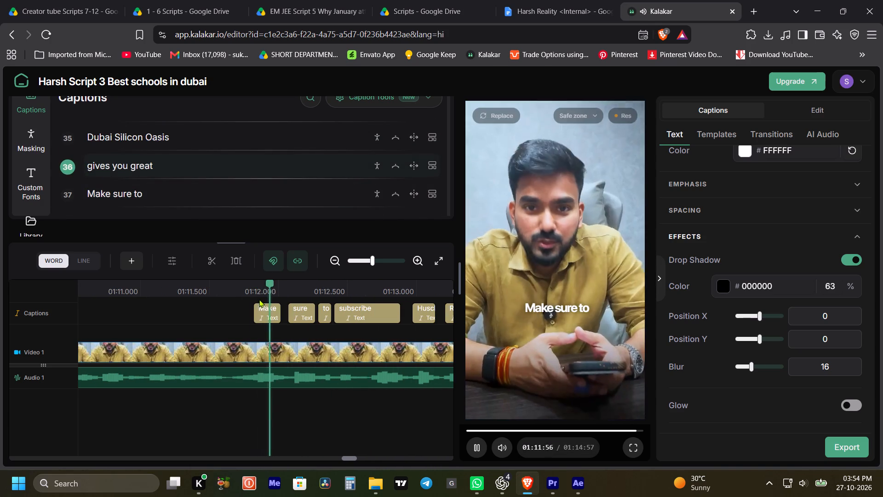
pyautogui.press('space')
pyautogui.press('space')
pyautogui.press('space')
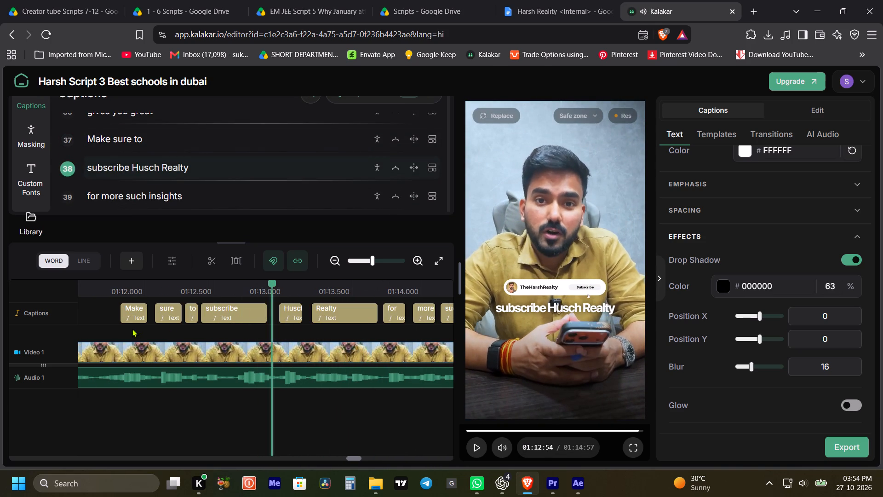
pyautogui.moveTo(113, 327); pyautogui.dragTo(425, 318)
pyautogui.press('BackSpace')
pyautogui.press('space')
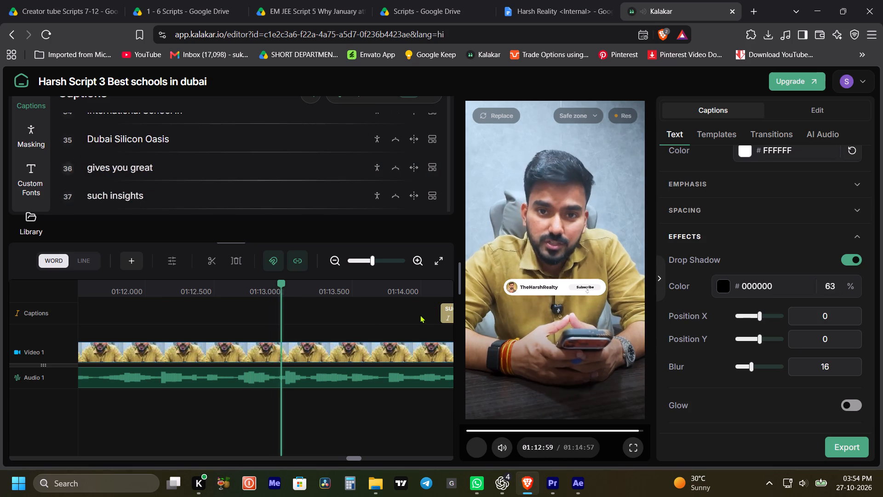
pyautogui.press('space')
pyautogui.moveTo(213, 317); pyautogui.dragTo(411, 313)
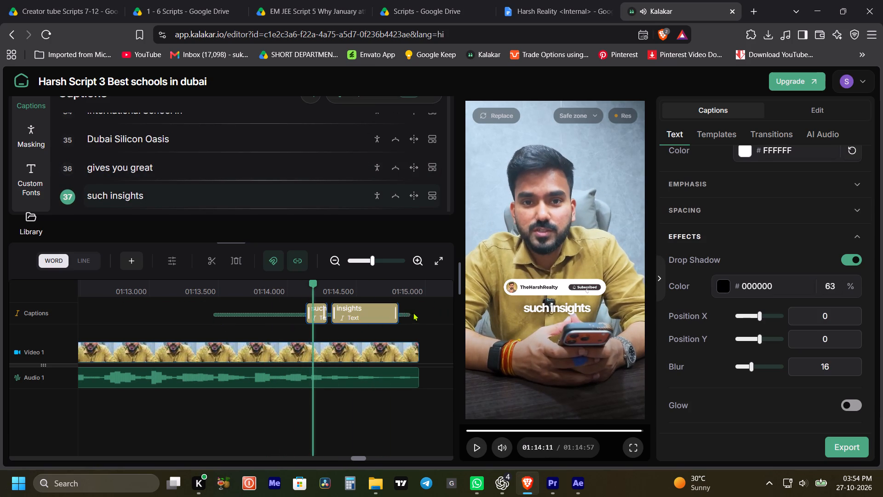
pyautogui.press('BackSpace')
# Export the captions as a Green / Blue Screen render and dismiss the quality notice.
pyautogui.click(855, 447)
pyautogui.click(722, 165)
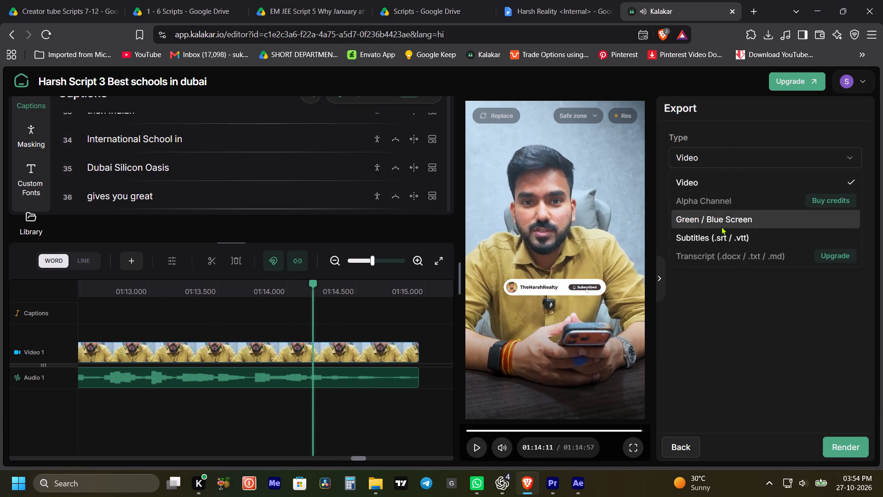
pyautogui.click(720, 227)
pyautogui.click(844, 462)
pyautogui.click(843, 448)
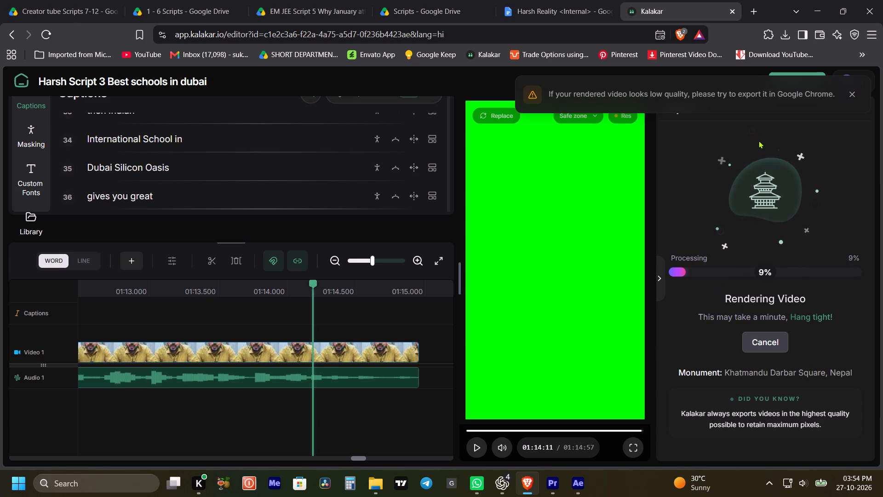
pyautogui.click(857, 95)
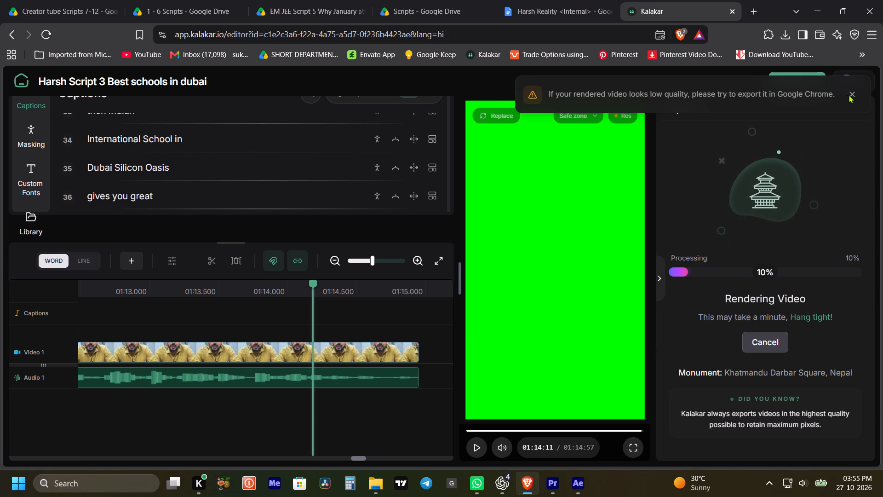
pyautogui.click(850, 94)
# Switch to Adobe Premiere, save the Harsh Script 3 Best schools in dubai project and close Premiere.
pyautogui.click(549, 491)
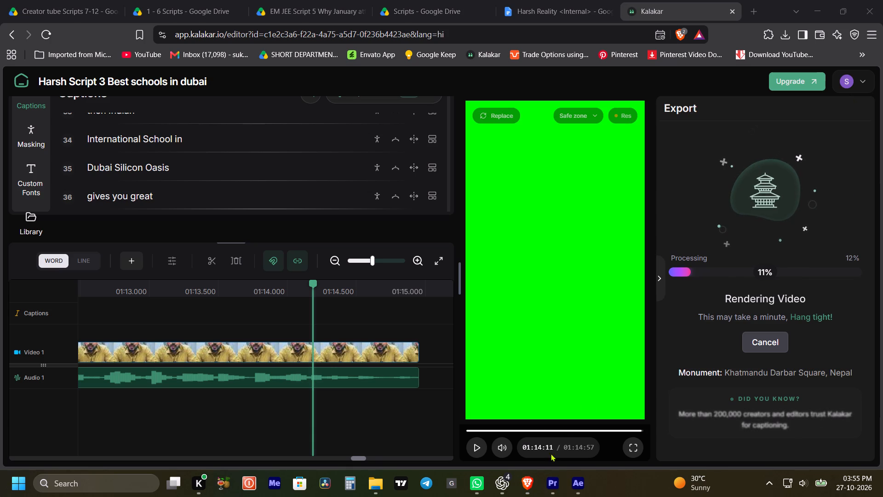
pyautogui.click(554, 491)
pyautogui.hotkey('ctrl', 'a')
pyautogui.hotkey('ctrl', 's')
pyautogui.hotkey('ctrl', 's')
pyautogui.hotkey('ctrl', 's')
pyautogui.hotkey('ctrl', 's')
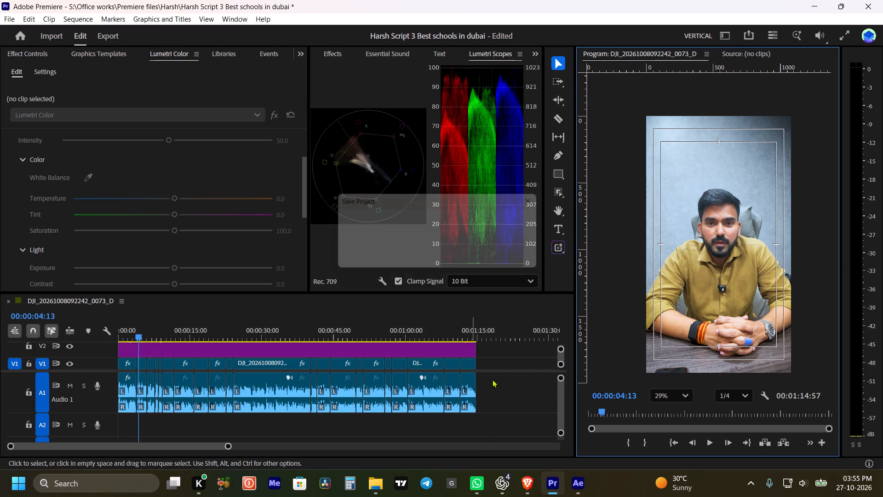
pyautogui.click(492, 379)
pyautogui.click(881, 0)
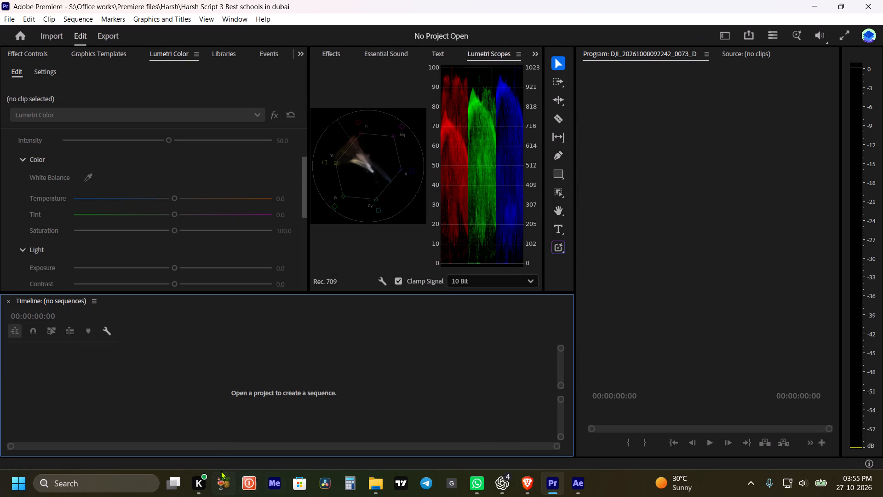
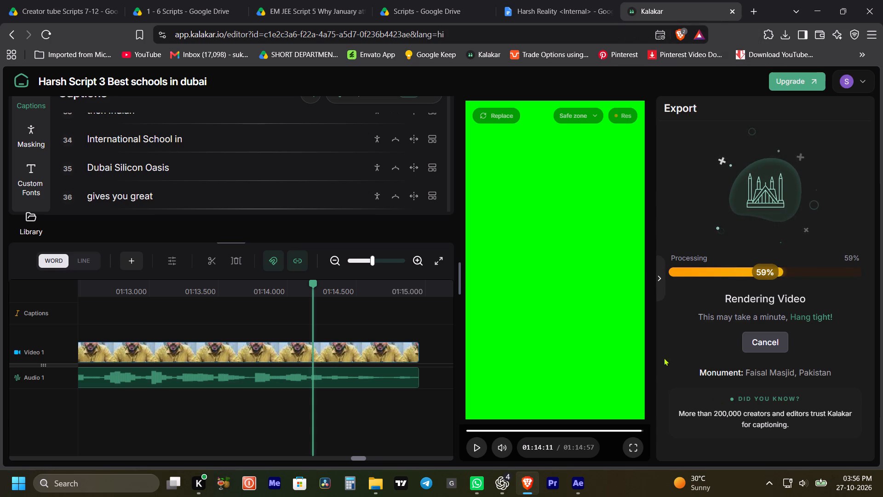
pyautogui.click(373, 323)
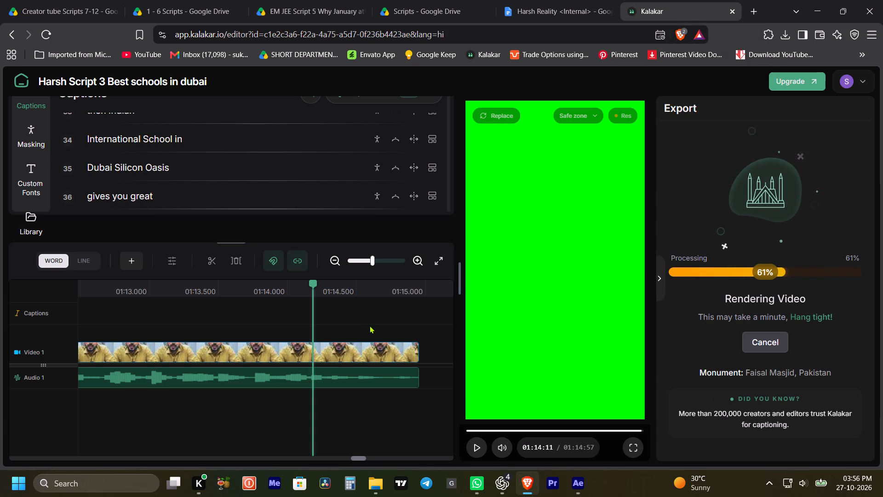
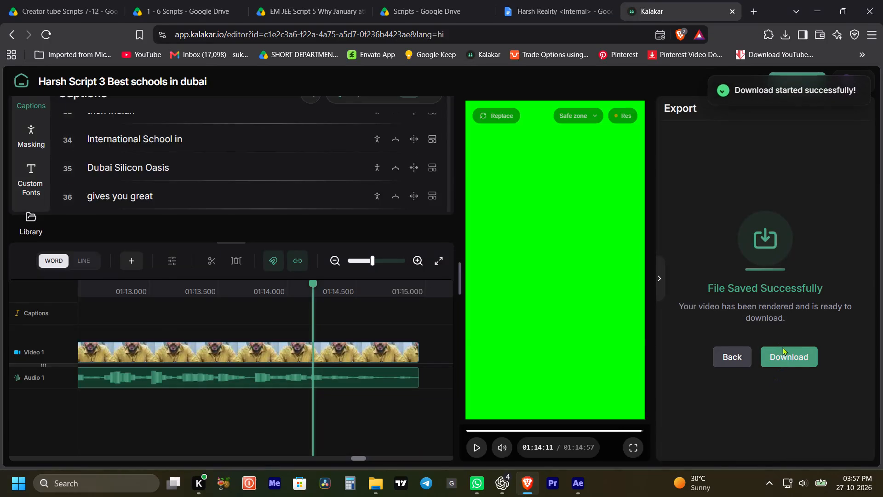
# Save the rendered caption video as harsh-script-3-best-schools-in-dubai in the video Assits folder.
pyautogui.hotkey('ctrl', 'c')
pyautogui.hotkey('ctrl', 'c')
pyautogui.hotkey('ctrl', 'c')
pyautogui.scroll(-3, 585, 298)
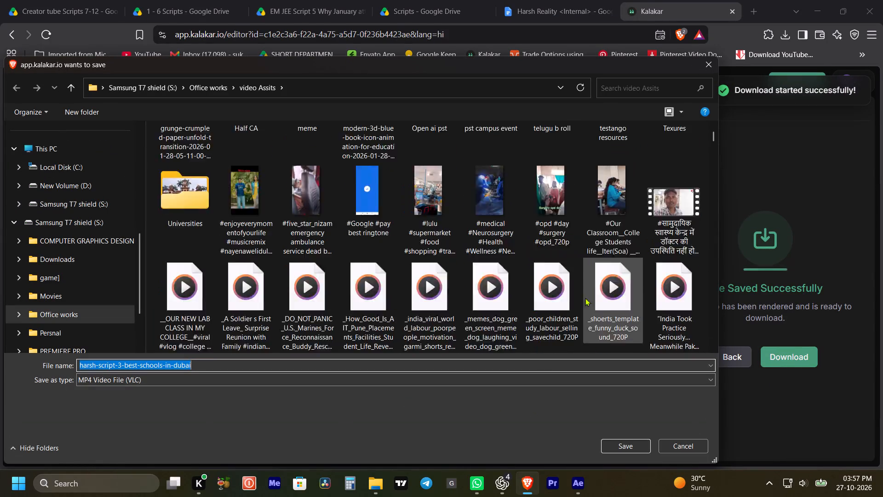
pyautogui.click(607, 439)
# Import the downloaded harsh-script-3-best-schools-in-dubai.mp4 into the After Effects project.
pyautogui.moveTo(667, 72); pyautogui.dragTo(574, 496)
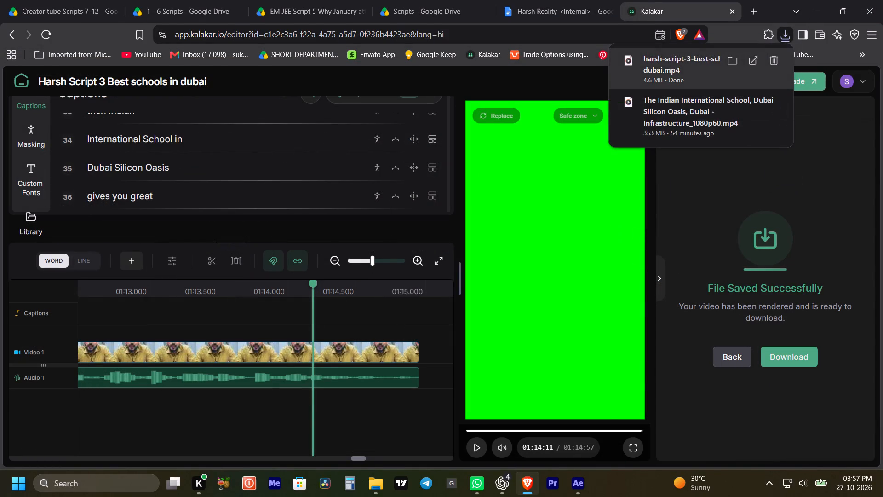
pyautogui.moveTo(574, 496); pyautogui.dragTo(43, 191)
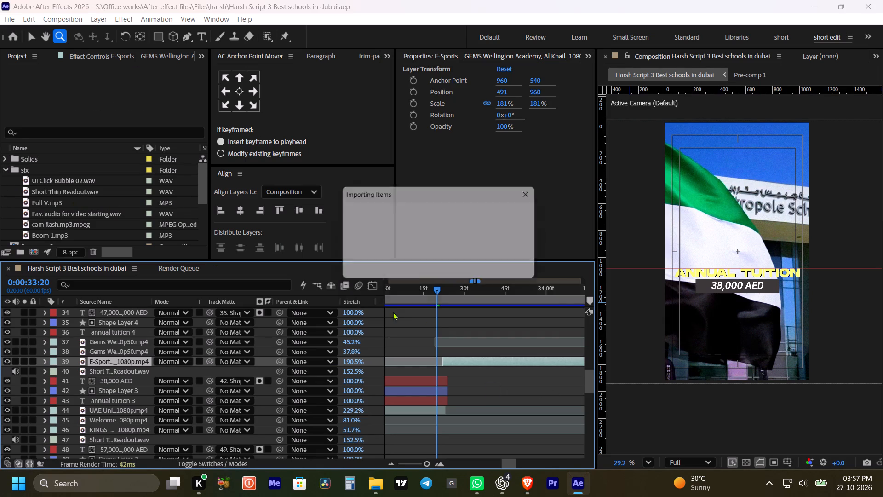
# Add the caption video as the top layer of the Harsh Script 3 Best schools in dubai composition, starting at 0:00:00:00.
pyautogui.keyDown('alt'); pyautogui.scroll(-17, 455, 325); pyautogui.keyUp('alt')
pyautogui.moveTo(425, 288); pyautogui.dragTo(357, 309)
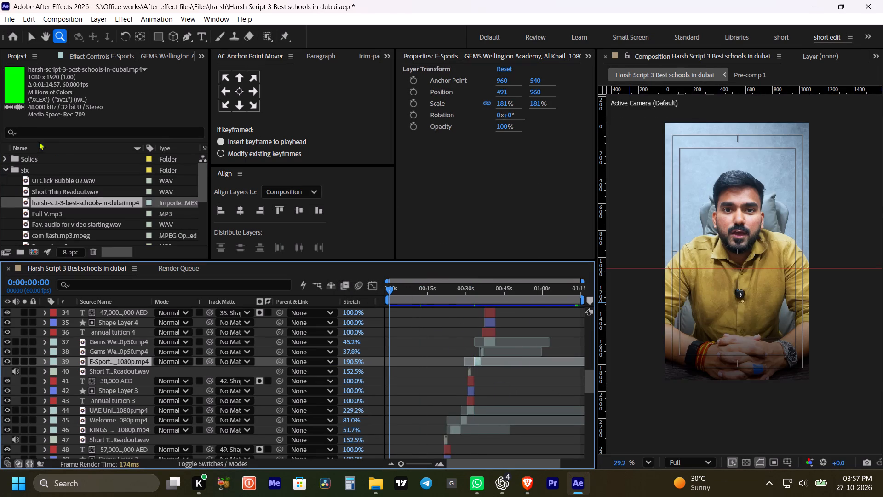
pyautogui.moveTo(61, 203); pyautogui.dragTo(403, 309)
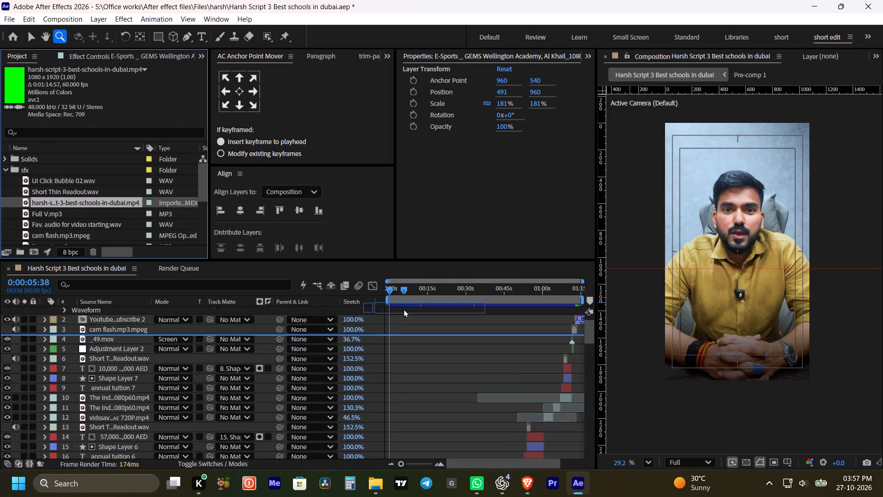
pyautogui.moveTo(403, 309); pyautogui.dragTo(403, 310)
pyautogui.keyDown('shift'); pyautogui.moveTo(407, 290); pyautogui.dragTo(373, 297); pyautogui.keyUp('shift')
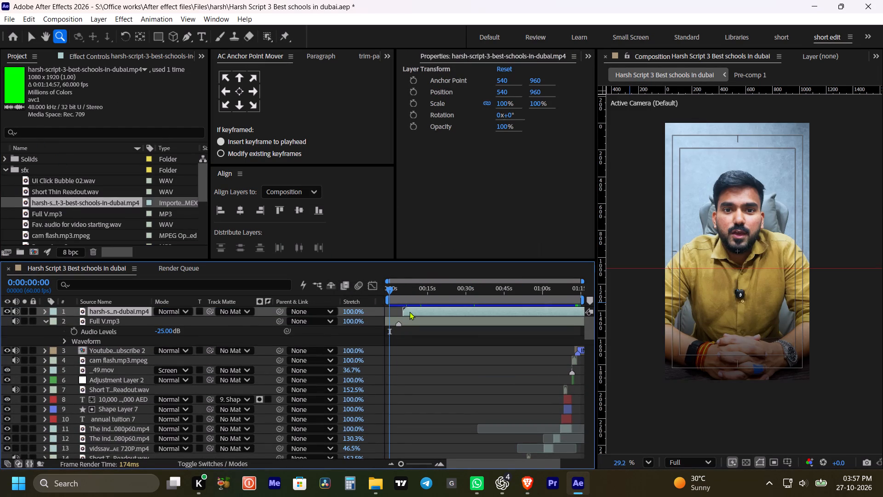
pyautogui.click(409, 312)
pyautogui.press('[')
# Apply Keylight (1.2) to the caption layer and sample its green background as the Screen Colour.
pyautogui.click(410, 313)
pyautogui.hotkey('ctrl', 'space')
pyautogui.press('k')
pyautogui.write('ey')
pyautogui.click(387, 329)
pyautogui.click(130, 158)
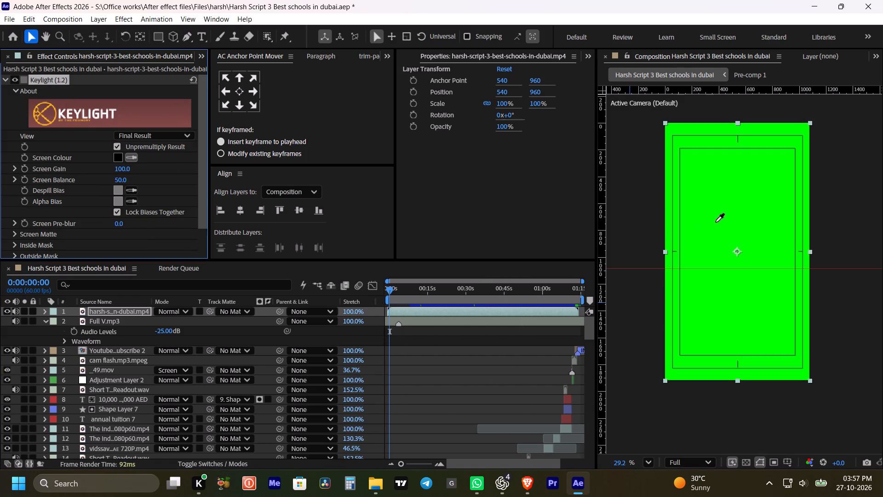
pyautogui.click(716, 222)
pyautogui.press('v')
# Mute the caption layer's audio while keeping the layer visible.
pyautogui.click(5, 309)
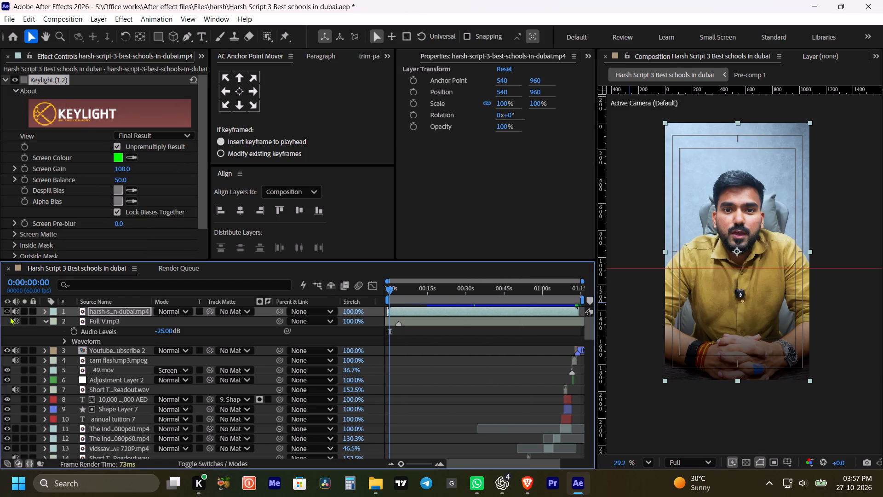
pyautogui.press('space')
pyautogui.press('space')
pyautogui.click(7, 311)
pyautogui.click(13, 312)
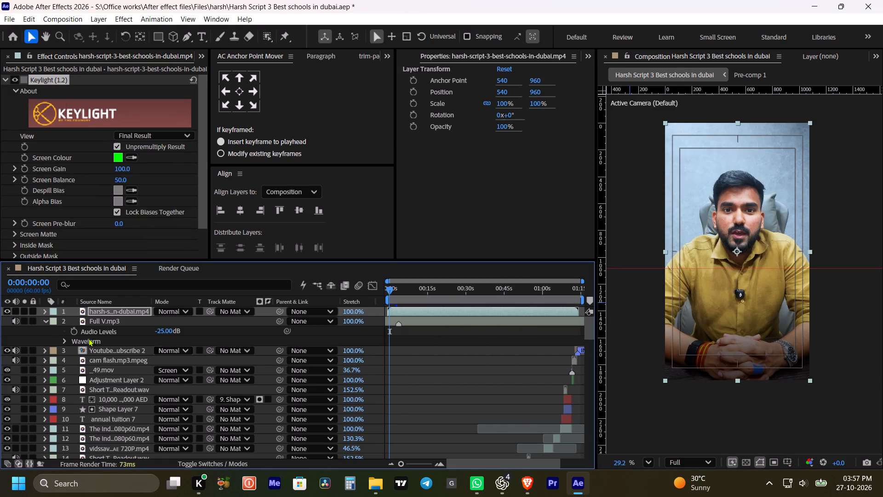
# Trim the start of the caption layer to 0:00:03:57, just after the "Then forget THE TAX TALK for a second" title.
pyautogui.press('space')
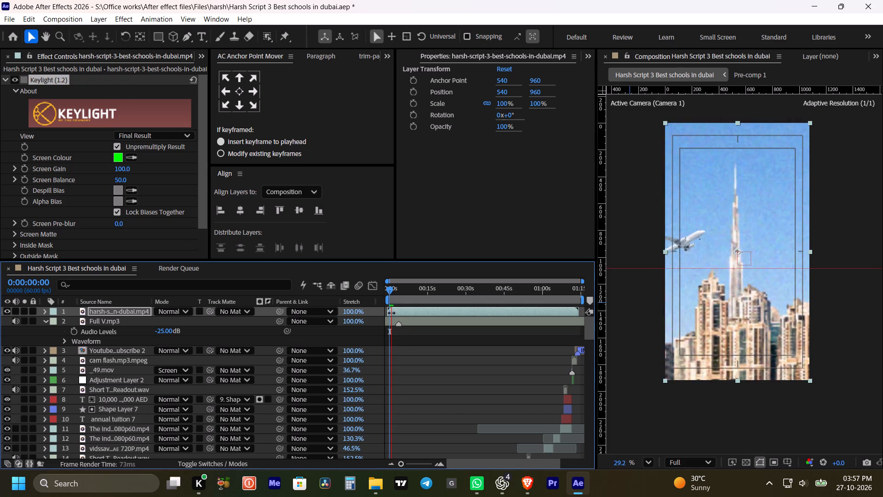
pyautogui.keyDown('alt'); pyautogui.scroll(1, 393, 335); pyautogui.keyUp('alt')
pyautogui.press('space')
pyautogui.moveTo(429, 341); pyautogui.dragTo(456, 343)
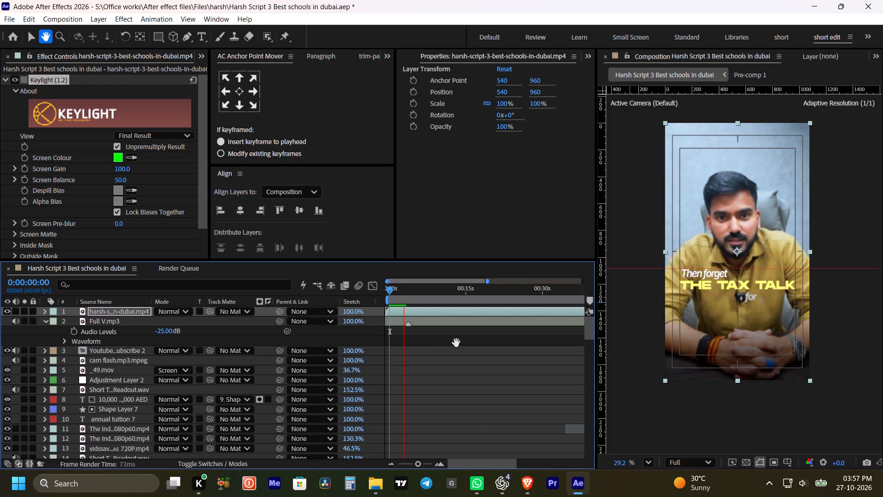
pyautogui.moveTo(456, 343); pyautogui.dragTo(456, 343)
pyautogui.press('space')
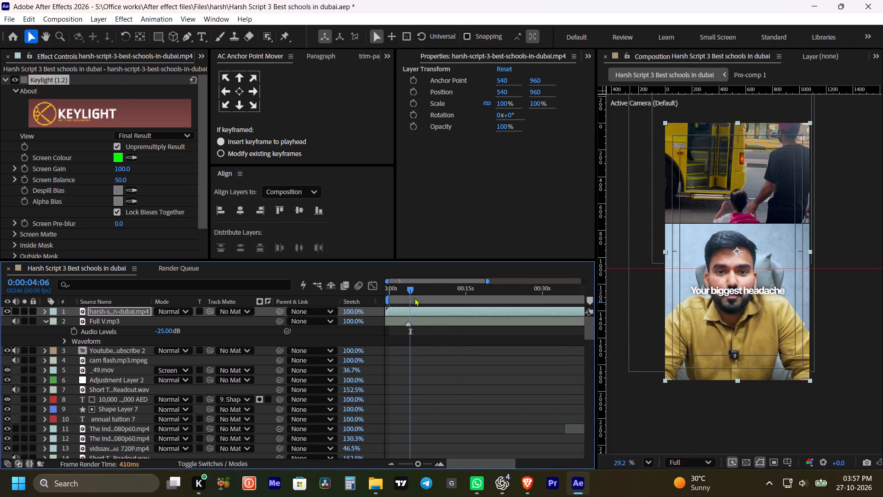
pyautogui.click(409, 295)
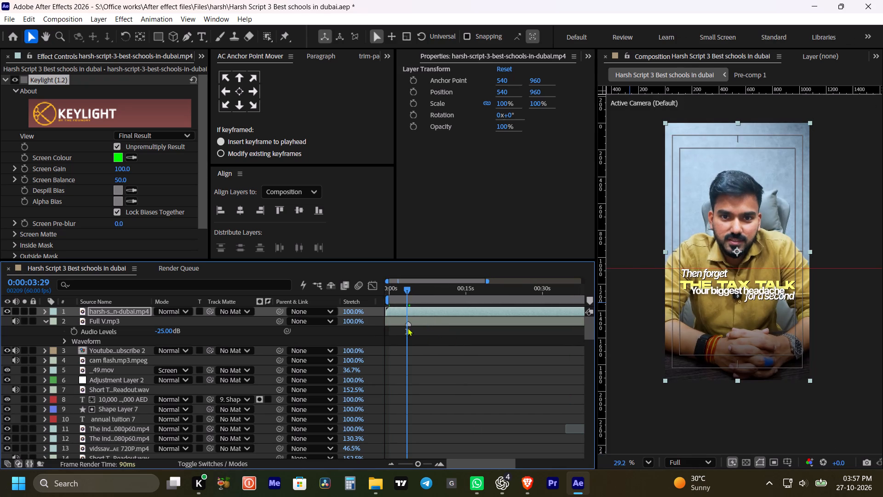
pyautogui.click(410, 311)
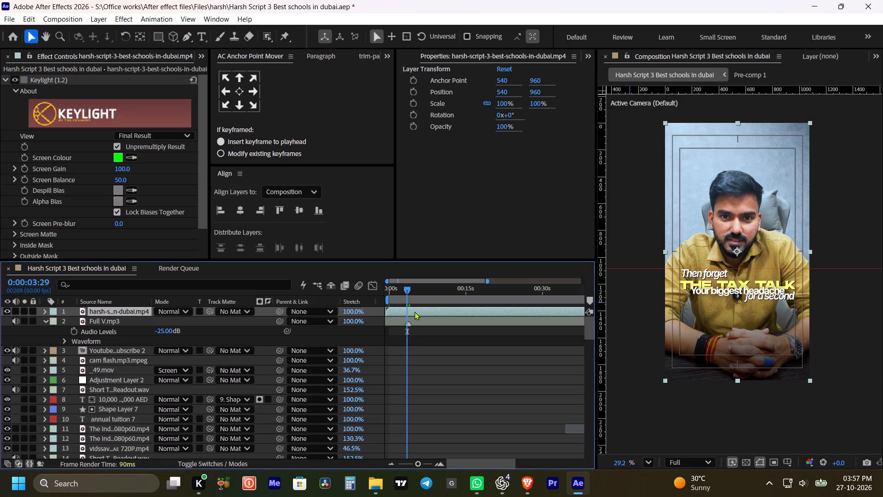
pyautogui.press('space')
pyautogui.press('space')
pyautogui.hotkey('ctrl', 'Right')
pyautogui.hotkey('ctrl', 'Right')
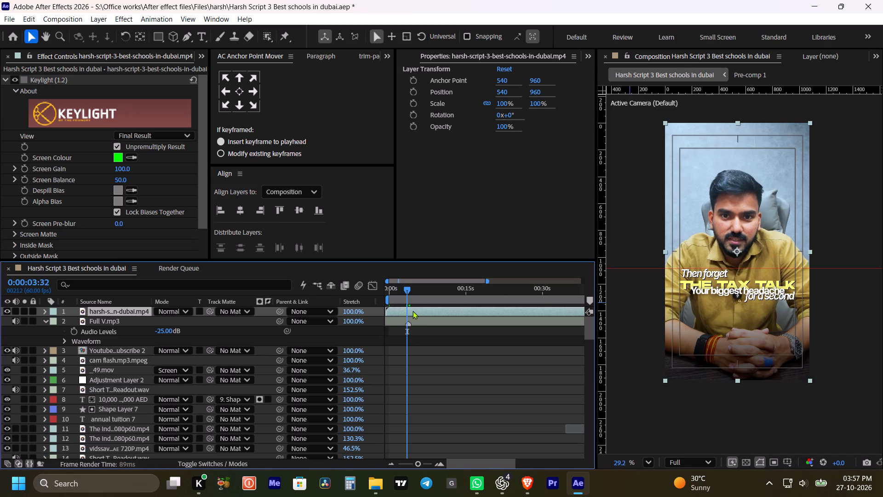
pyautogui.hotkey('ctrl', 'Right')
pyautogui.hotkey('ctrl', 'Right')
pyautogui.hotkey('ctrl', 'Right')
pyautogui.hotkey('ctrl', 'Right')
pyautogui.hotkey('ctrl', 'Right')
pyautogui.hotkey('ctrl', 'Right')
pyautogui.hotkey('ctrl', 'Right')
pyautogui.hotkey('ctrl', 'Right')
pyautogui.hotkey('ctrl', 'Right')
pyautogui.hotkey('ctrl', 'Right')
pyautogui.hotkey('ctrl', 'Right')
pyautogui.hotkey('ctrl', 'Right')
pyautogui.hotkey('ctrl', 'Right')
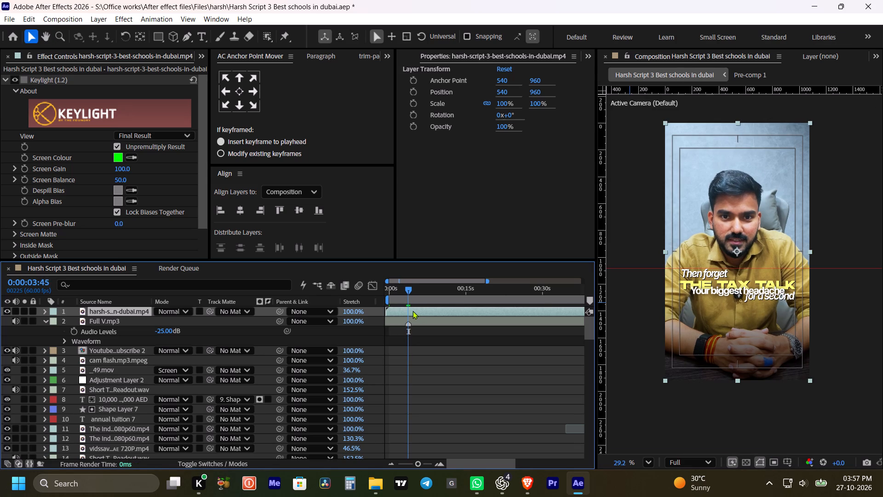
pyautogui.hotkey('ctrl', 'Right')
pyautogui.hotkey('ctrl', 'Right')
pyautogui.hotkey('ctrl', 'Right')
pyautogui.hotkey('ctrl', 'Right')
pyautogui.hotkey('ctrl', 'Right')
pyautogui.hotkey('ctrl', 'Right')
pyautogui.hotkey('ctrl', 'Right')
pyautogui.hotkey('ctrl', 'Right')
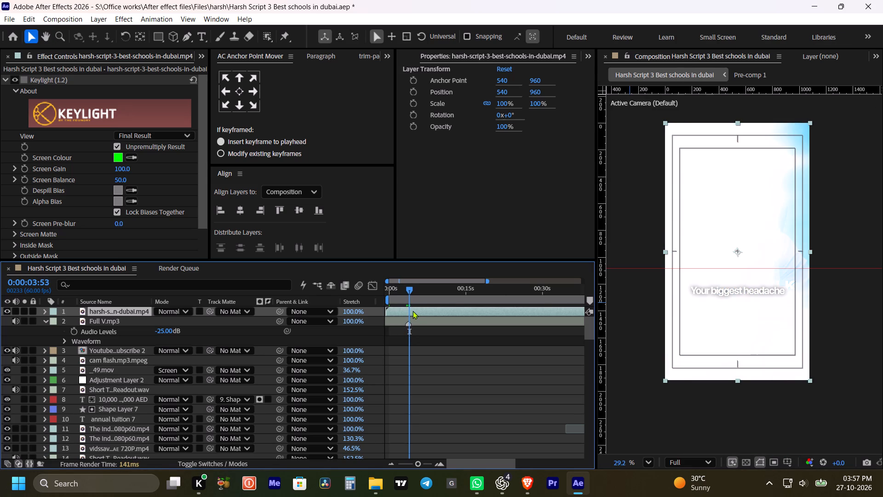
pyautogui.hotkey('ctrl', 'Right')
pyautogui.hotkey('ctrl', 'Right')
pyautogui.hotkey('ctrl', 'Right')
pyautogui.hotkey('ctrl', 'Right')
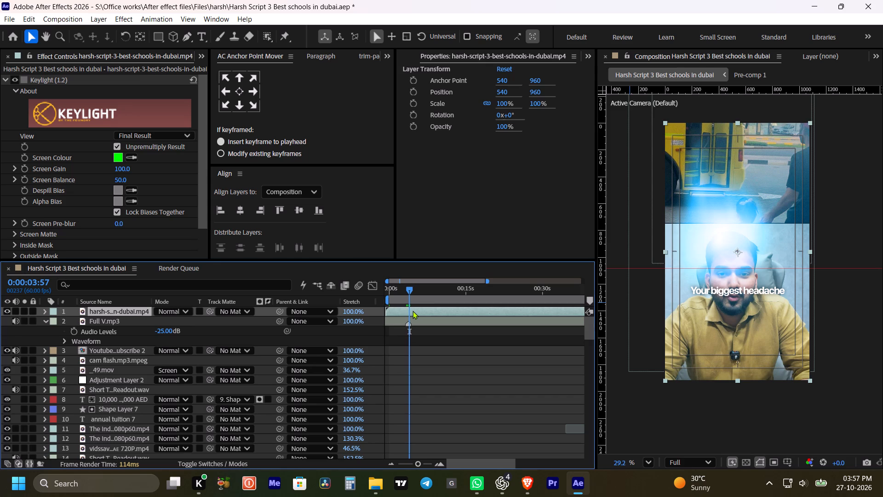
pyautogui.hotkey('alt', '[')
# Play from about 0:00:02:35 to check the caption timing and position over the following shots.
pyautogui.click(402, 295)
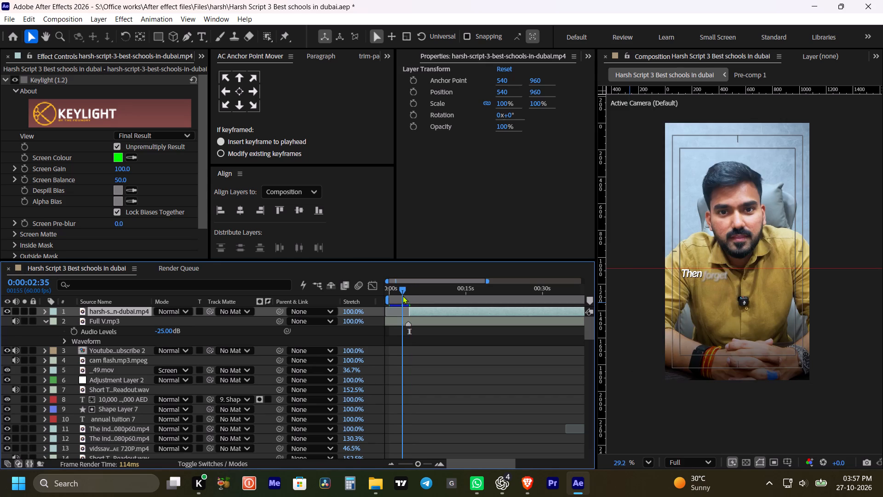
pyautogui.press('space')
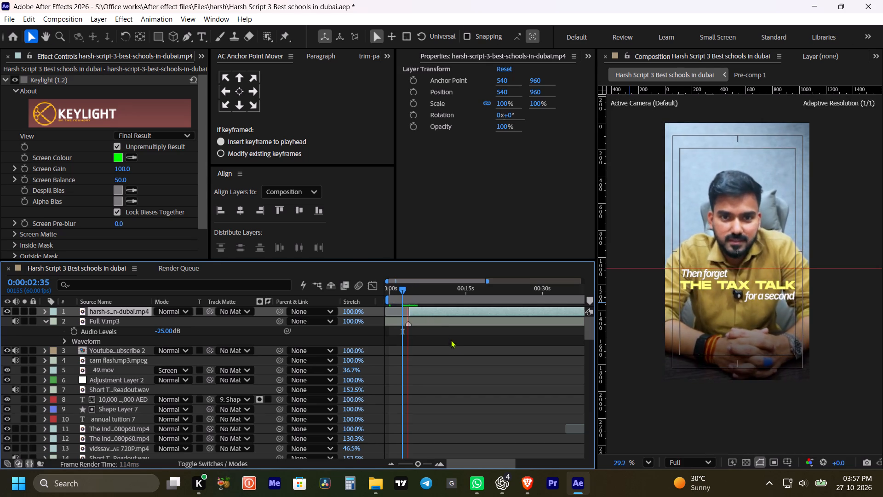
pyautogui.press('space')
pyautogui.press('space')
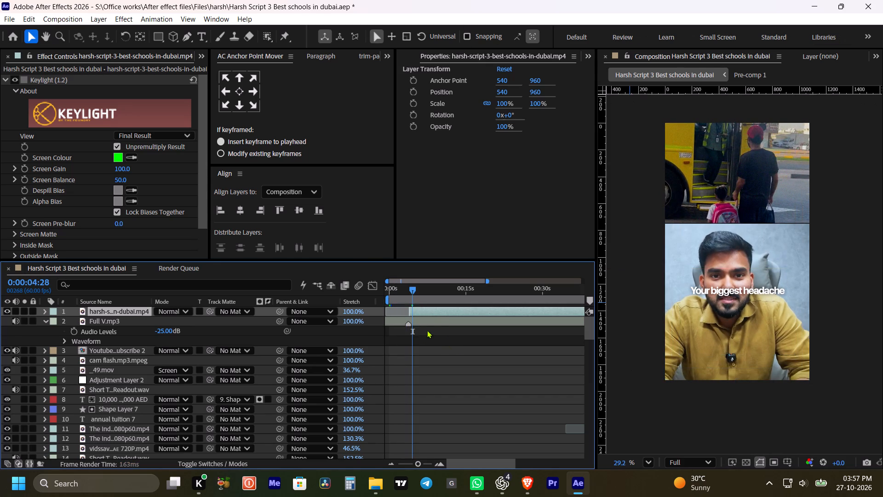
pyautogui.press('space')
pyautogui.press('space')
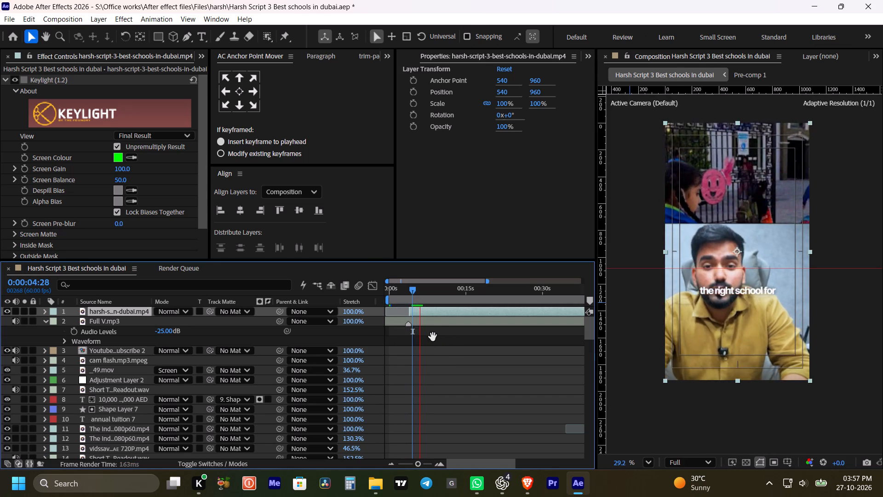
pyautogui.moveTo(433, 336); pyautogui.dragTo(437, 336)
pyautogui.press('space')
pyautogui.moveTo(441, 336); pyautogui.dragTo(447, 336)
pyautogui.press('space')
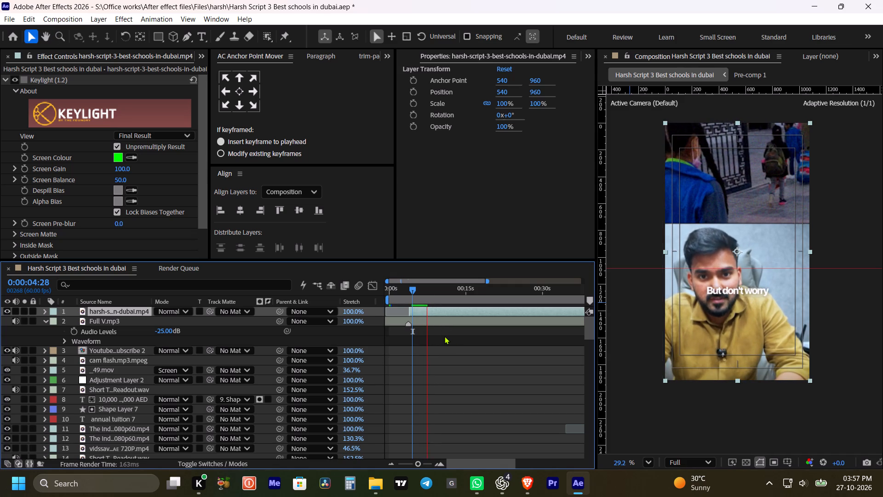
pyautogui.press('space')
pyautogui.press('space')
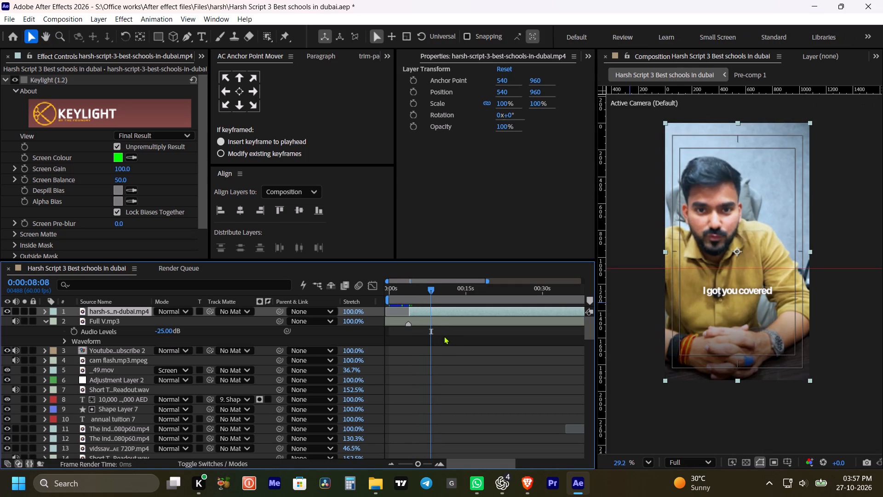
pyautogui.press('space')
pyautogui.press('space')
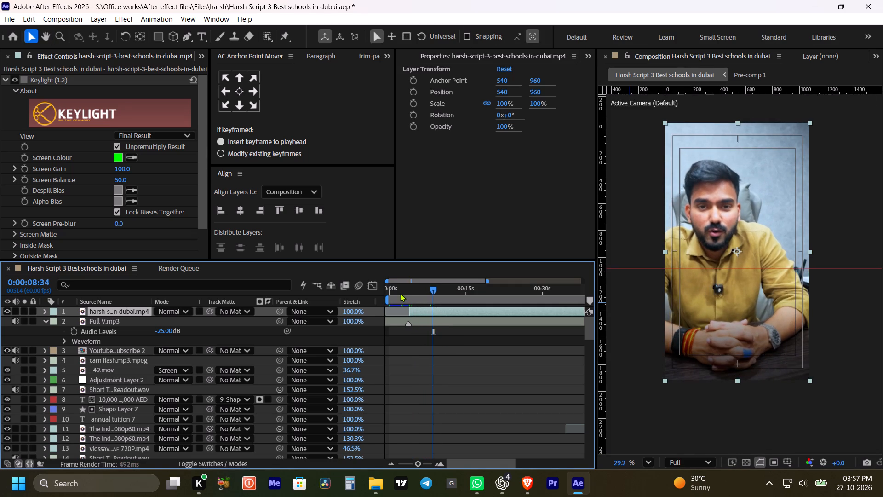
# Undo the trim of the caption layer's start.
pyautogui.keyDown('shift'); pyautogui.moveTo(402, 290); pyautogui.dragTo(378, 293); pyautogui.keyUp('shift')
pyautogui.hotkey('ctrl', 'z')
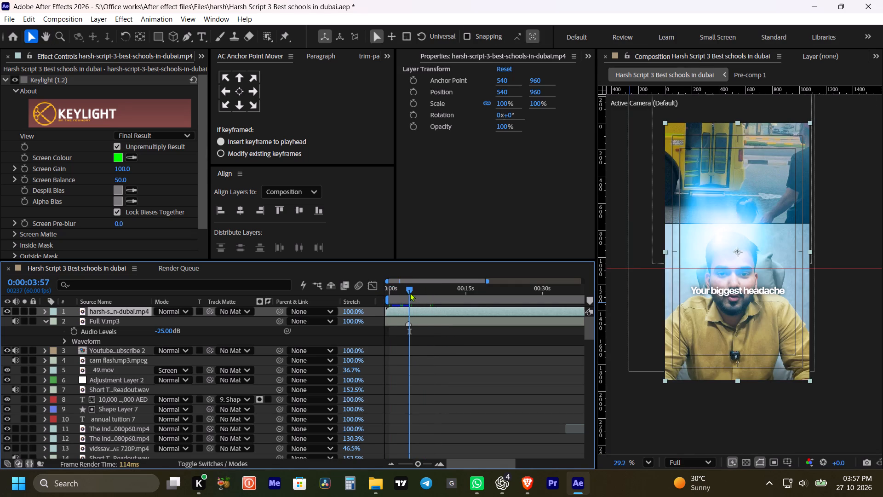
# Realign the start of the caption layer to 0:00:00:00.
pyautogui.moveTo(407, 287); pyautogui.dragTo(379, 296)
pyautogui.click(398, 312)
pyautogui.press('[')
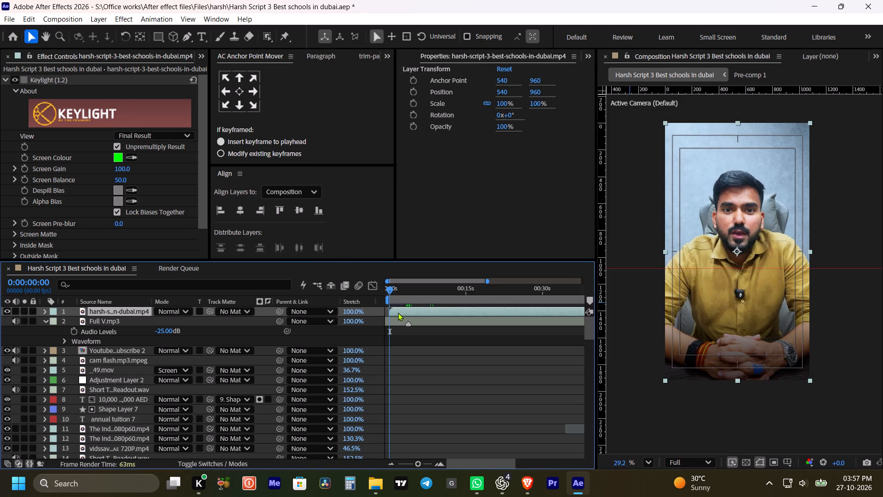
# Set the composition's preview resolution to Quarter.
pyautogui.press('space')
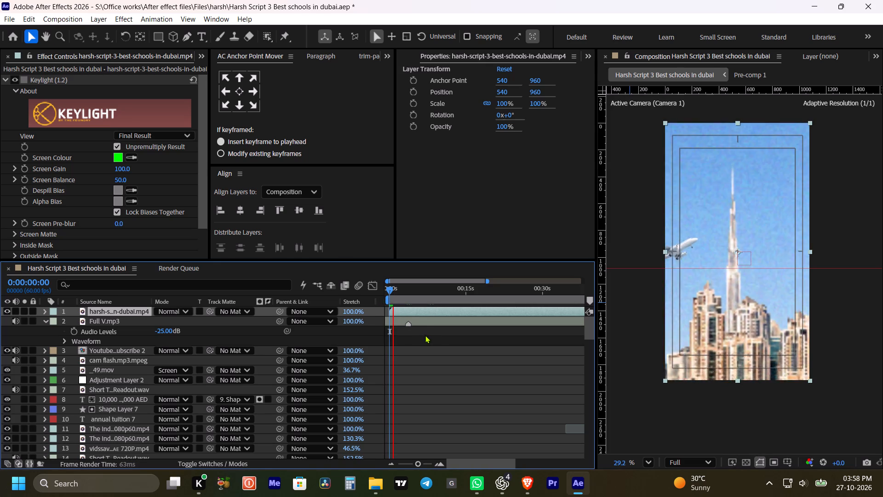
pyautogui.press('space')
pyautogui.press('space')
pyautogui.press('space')
pyautogui.press('space')
pyautogui.moveTo(407, 334); pyautogui.dragTo(412, 334)
pyautogui.press('space')
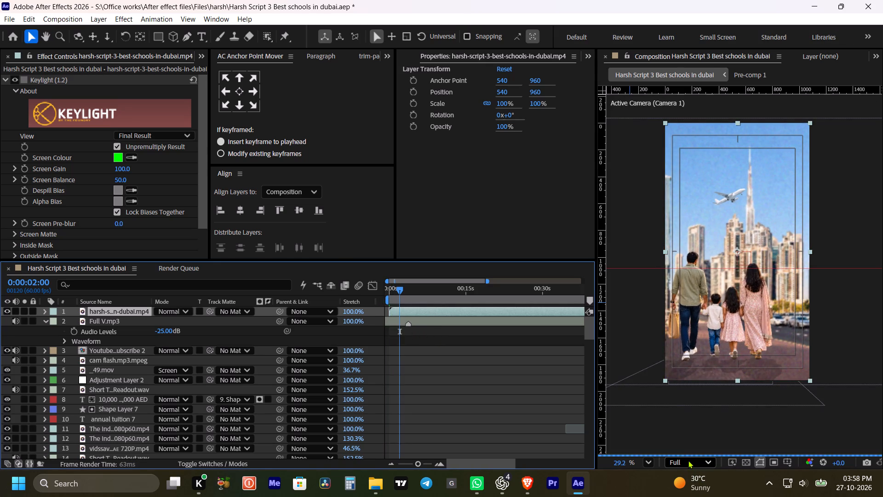
pyautogui.click(688, 460)
pyautogui.click(694, 426)
# Play the opening from 0:00:00:00 to check the captions against the speech and existing titles.
pyautogui.moveTo(404, 293); pyautogui.dragTo(383, 295)
pyautogui.press('space')
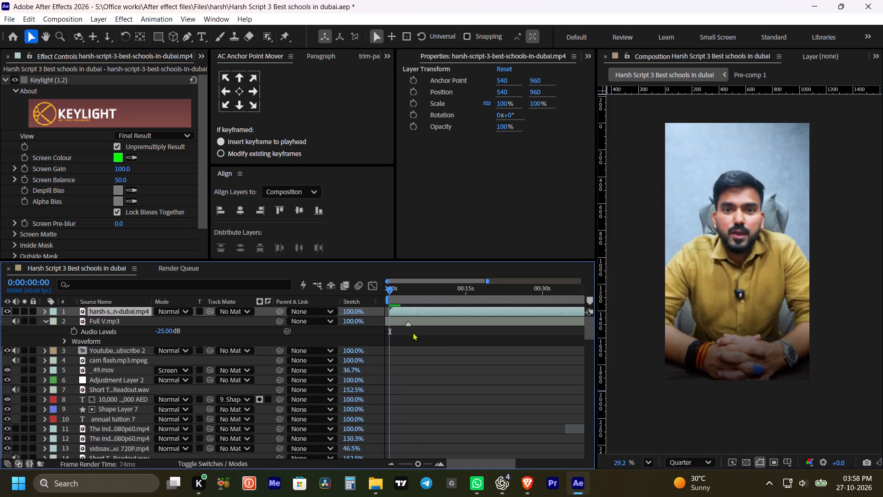
pyautogui.press('space')
pyautogui.press('space')
pyautogui.press('space')
pyautogui.press('space')
pyautogui.press('space')
pyautogui.press('space')
pyautogui.press('space')
pyautogui.press('space')
pyautogui.press('space')
pyautogui.press('space')
pyautogui.press('space')
pyautogui.press('space')
pyautogui.moveTo(422, 339); pyautogui.dragTo(440, 340)
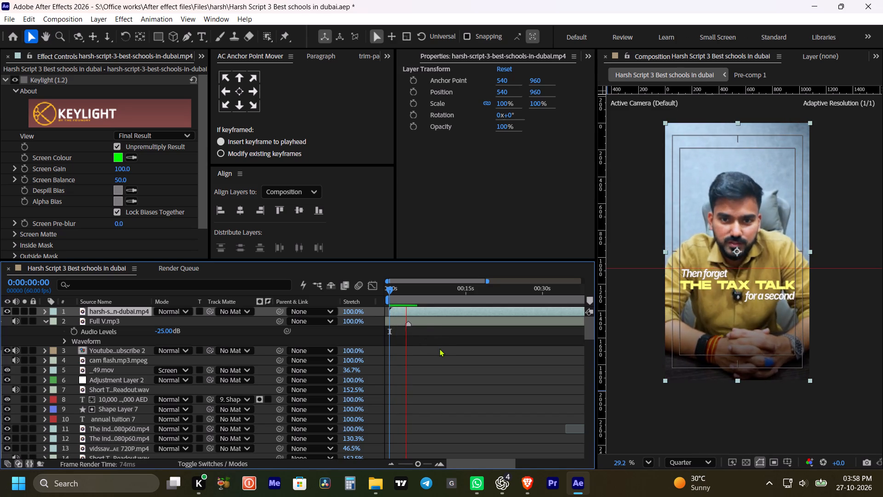
pyautogui.press('space')
# Split the caption layer at 0:00:07:41, at the flash transition after the "your kids" caption.
pyautogui.moveTo(406, 291); pyautogui.dragTo(421, 296)
pyautogui.press('space')
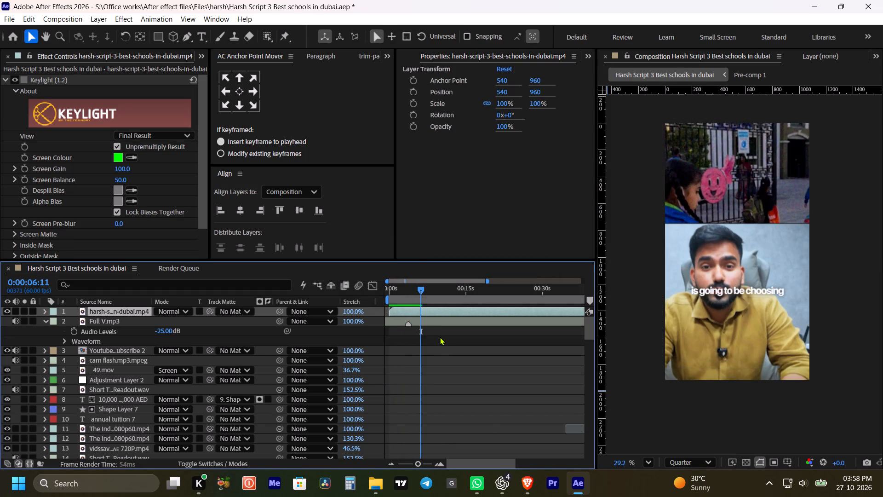
pyautogui.press('space')
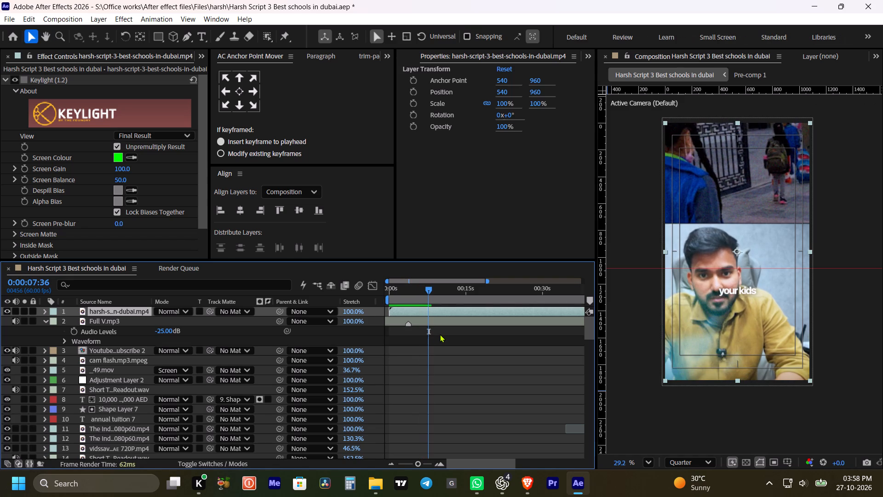
pyautogui.hotkey('ctrl', 'Right')
pyautogui.hotkey('ctrl', 'Right')
pyautogui.hotkey('ctrl', 'Right')
pyautogui.hotkey('ctrl', 'Right')
pyautogui.hotkey('ctrl', 'Right')
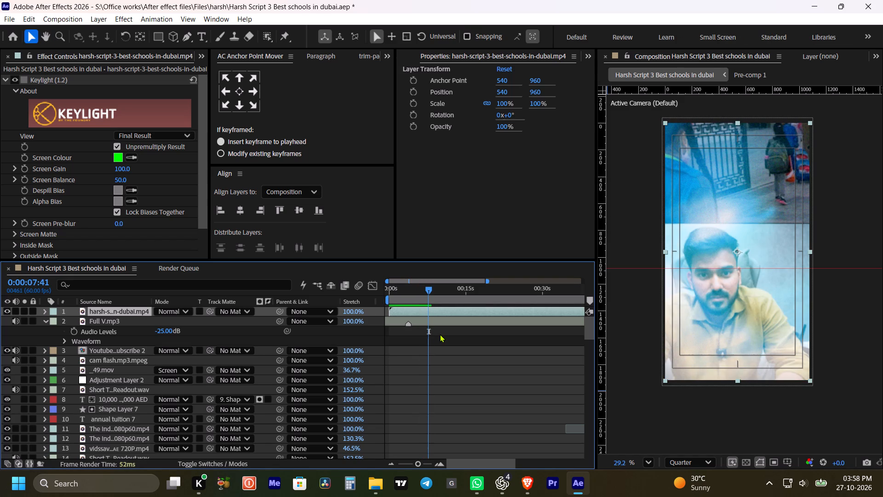
pyautogui.hotkey('ctrl', 'shift', 'd')
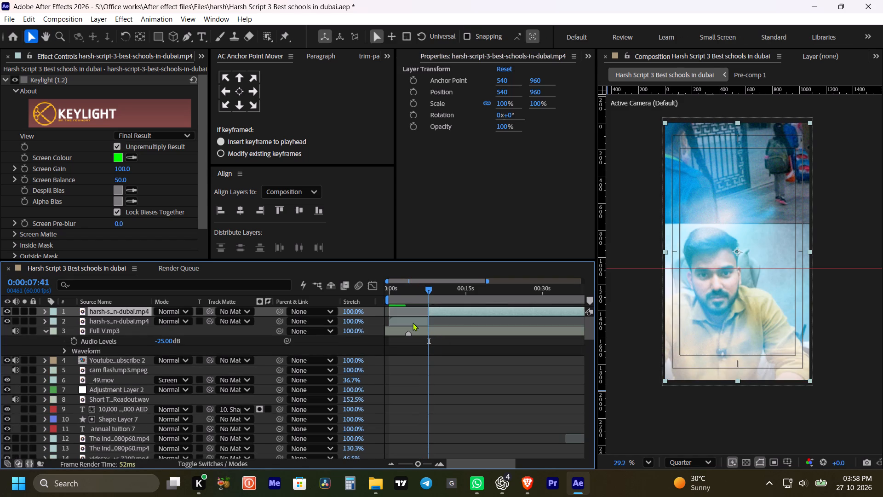
# Move the opening caption segment up to a vertical position of about 402, so its text sits over the upper footage of the split screen.
pyautogui.click(413, 323)
pyautogui.click(414, 288)
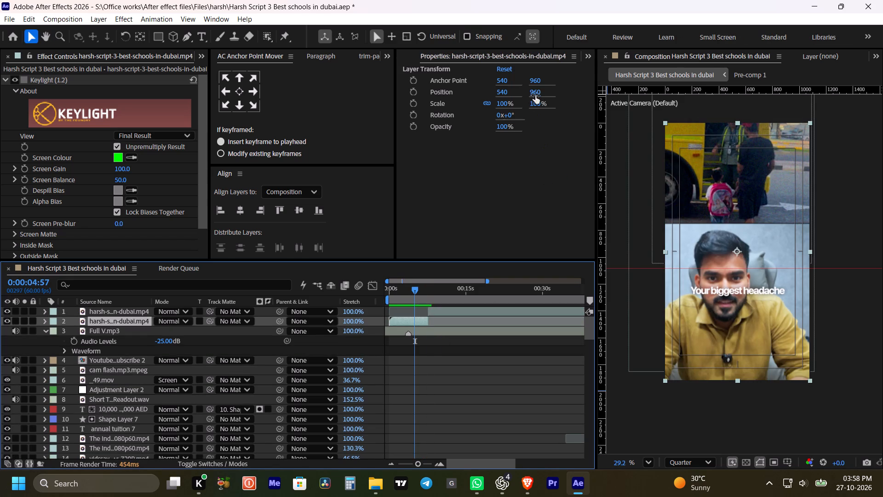
pyautogui.moveTo(535, 94); pyautogui.dragTo(160, 122)
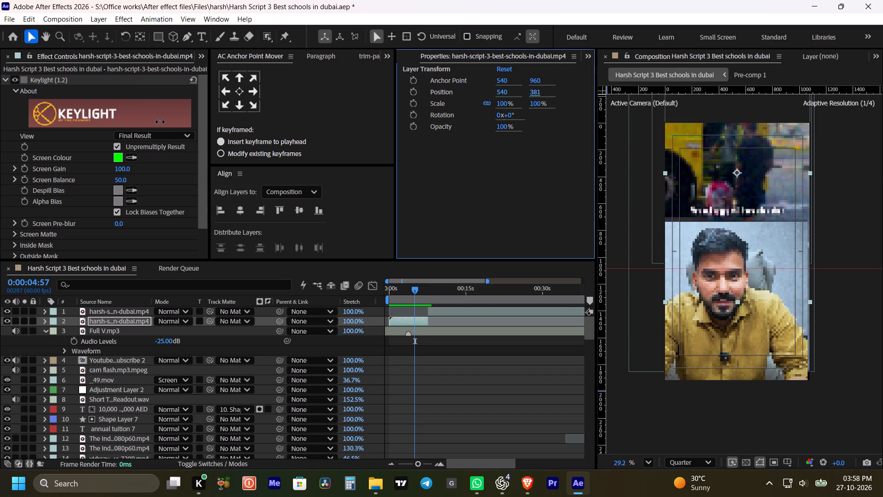
pyautogui.moveTo(160, 122); pyautogui.dragTo(172, 124)
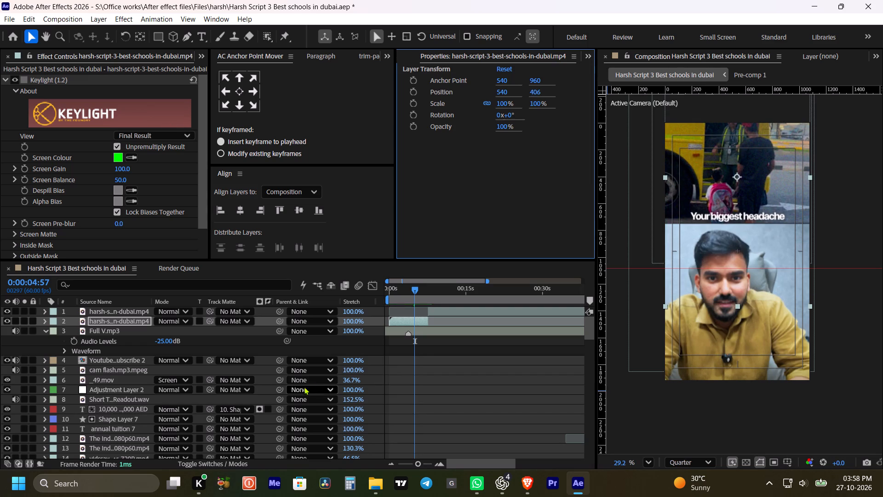
pyautogui.moveTo(533, 91); pyautogui.dragTo(529, 91)
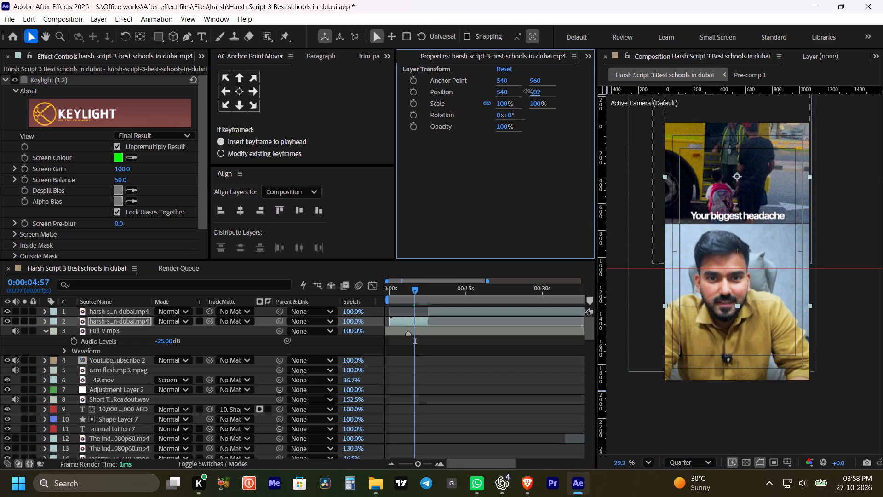
pyautogui.moveTo(529, 91); pyautogui.dragTo(529, 96)
# Preview past the split to the "I got you covered" shot and set the second caption segment's vertical position to 856.
pyautogui.click(422, 344)
pyautogui.press('space')
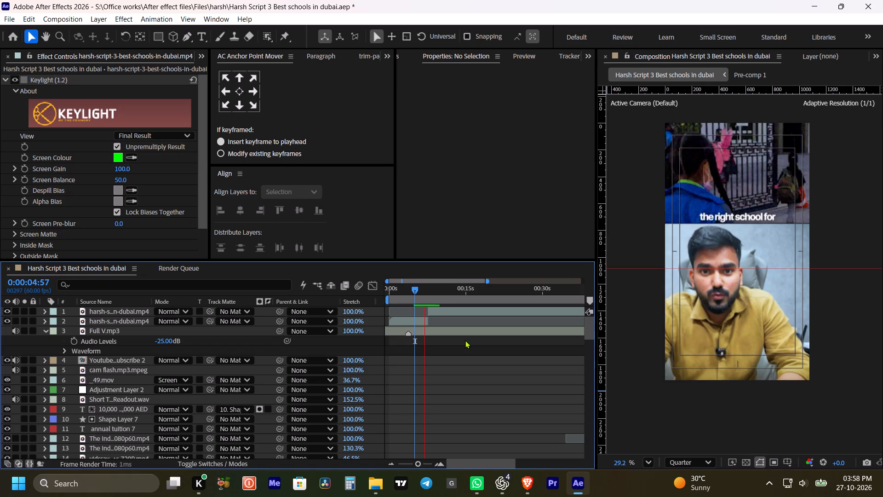
pyautogui.keyDown('alt'); pyautogui.scroll(-3, 468, 341); pyautogui.keyUp('alt')
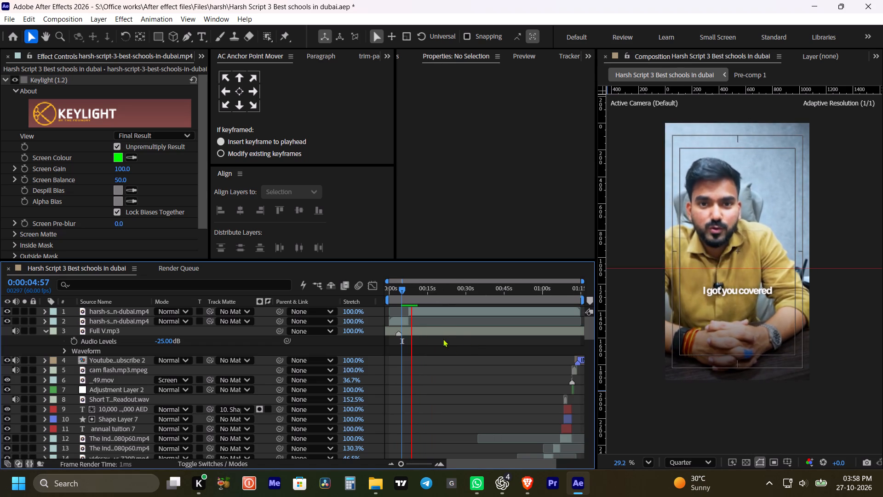
pyautogui.press('space')
pyautogui.click(440, 310)
pyautogui.moveTo(537, 90); pyautogui.dragTo(520, 91)
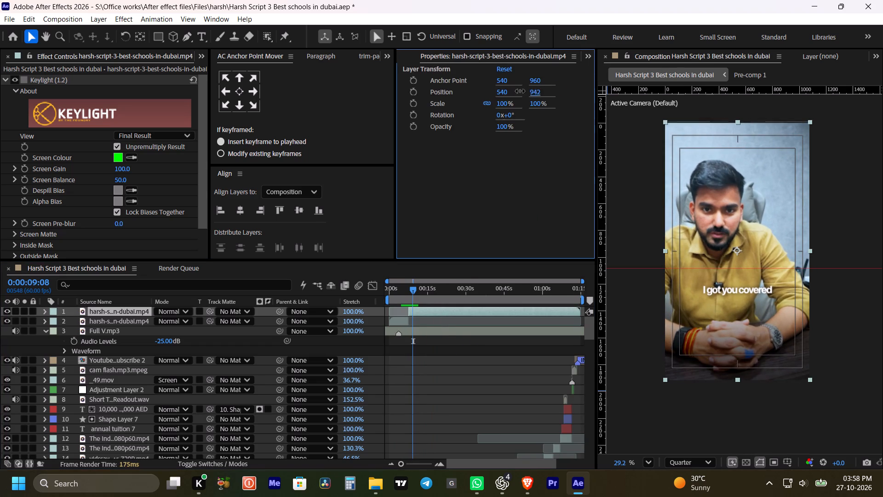
pyautogui.moveTo(520, 91); pyautogui.dragTo(475, 89)
# Play on from 0:00:09:08 to about 0:00:17:44 to check the repositioned captions against the footage and the annual tuition titles.
pyautogui.press('space')
pyautogui.click(469, 344)
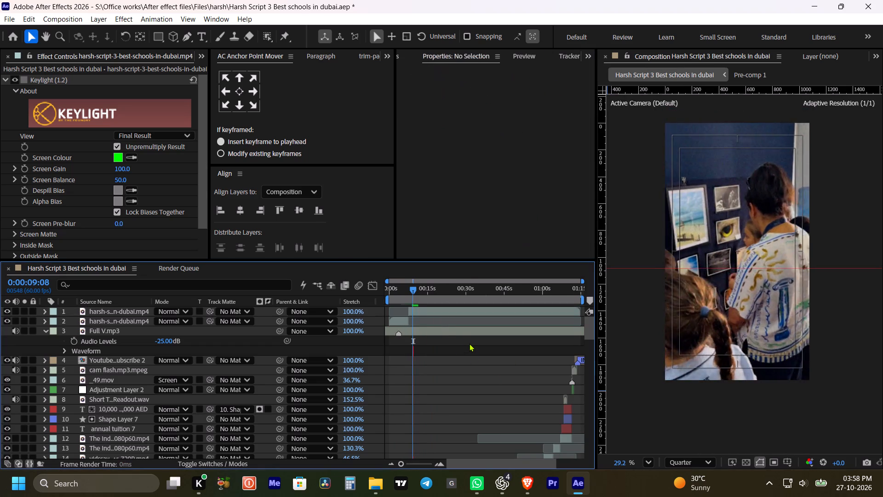
pyautogui.keyDown('alt'); pyautogui.scroll(-1, 469, 343); pyautogui.keyUp('alt')
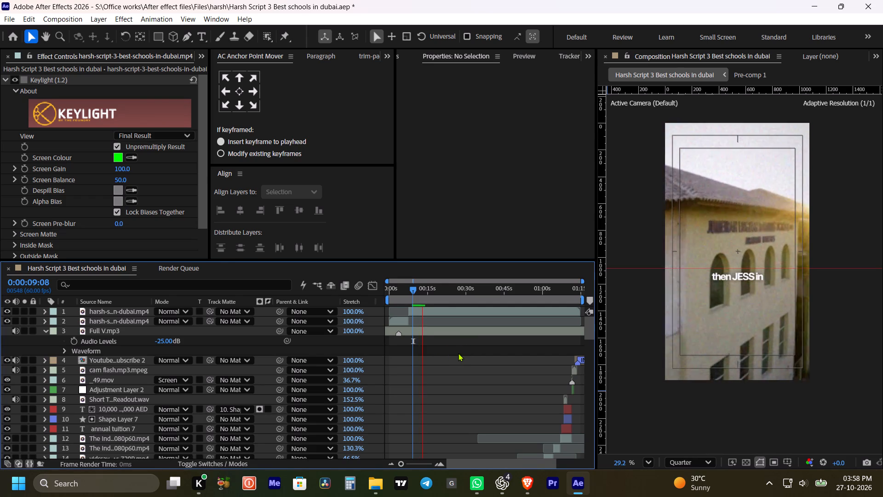
pyautogui.keyDown('alt'); pyautogui.scroll(-1, 439, 343); pyautogui.keyUp('alt')
pyautogui.press('space')
pyautogui.moveTo(439, 345); pyautogui.dragTo(449, 347)
pyautogui.press('m')
pyautogui.scroll(1, 453, 348)
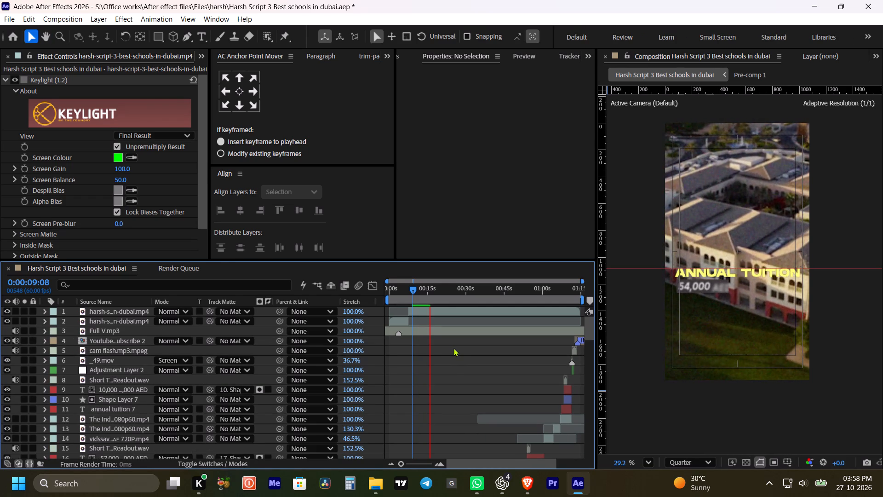
pyautogui.scroll(3, 453, 348)
pyautogui.press('space')
pyautogui.press('space')
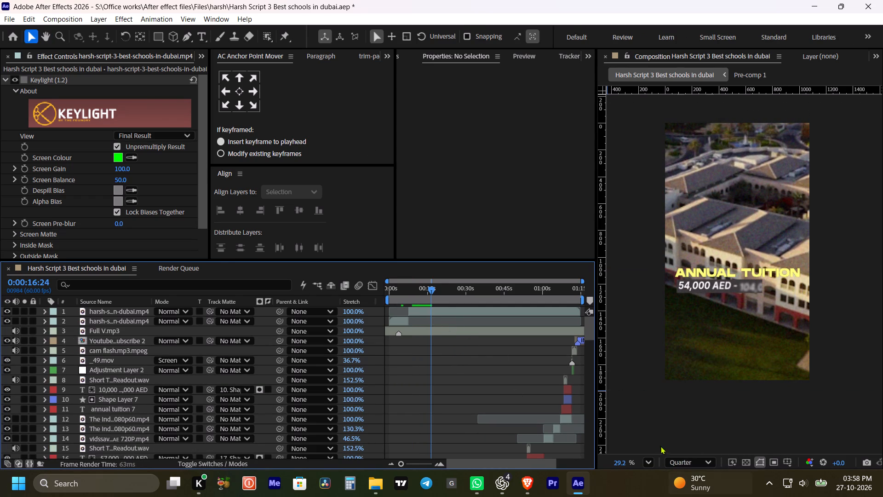
pyautogui.press('space')
pyautogui.press('space')
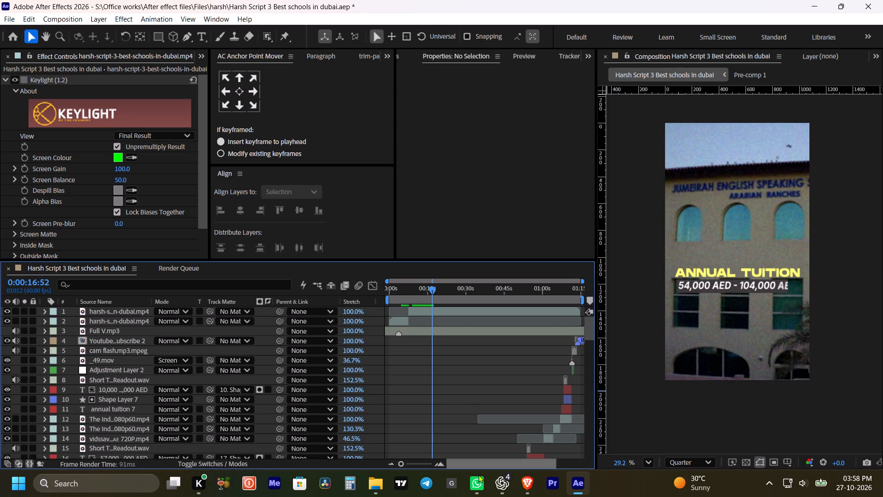
pyautogui.press('space')
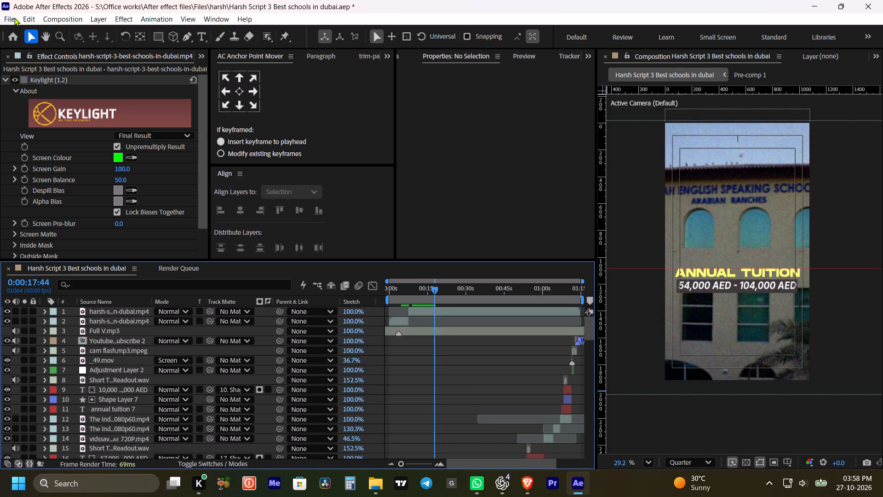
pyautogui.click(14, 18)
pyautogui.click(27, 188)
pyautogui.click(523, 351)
# Add the Harsh Script 3 Best schools in dubai composition to the render queue.
pyautogui.click(578, 312)
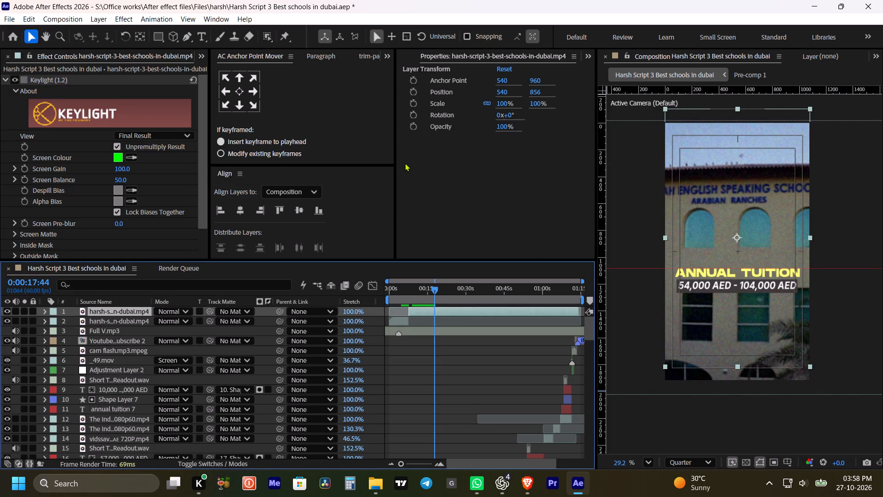
pyautogui.click(10, 17)
pyautogui.click(30, 185)
pyautogui.moveTo(272, 206); pyautogui.dragTo(269, 205)
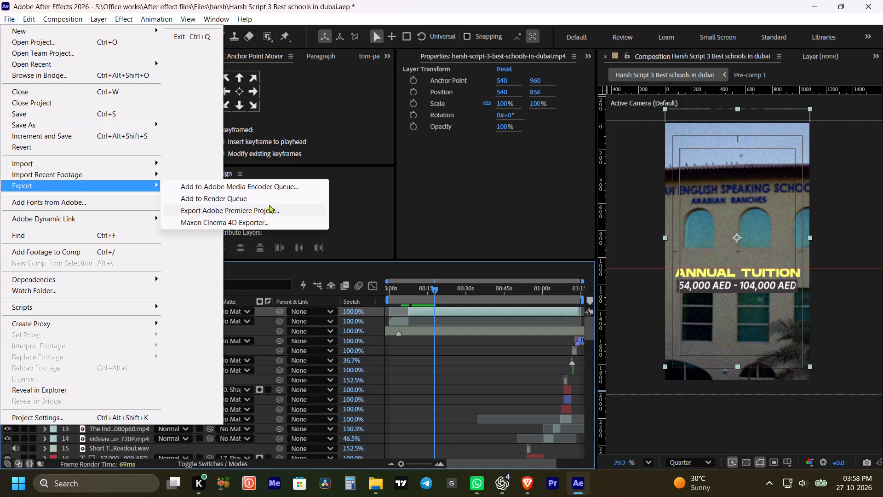
pyautogui.moveTo(269, 205); pyautogui.dragTo(263, 199)
# Set the queued render's output file to the existing Harsh Script 3 Best schools in dubai.mp4, accepting its replacement.
pyautogui.click(292, 365)
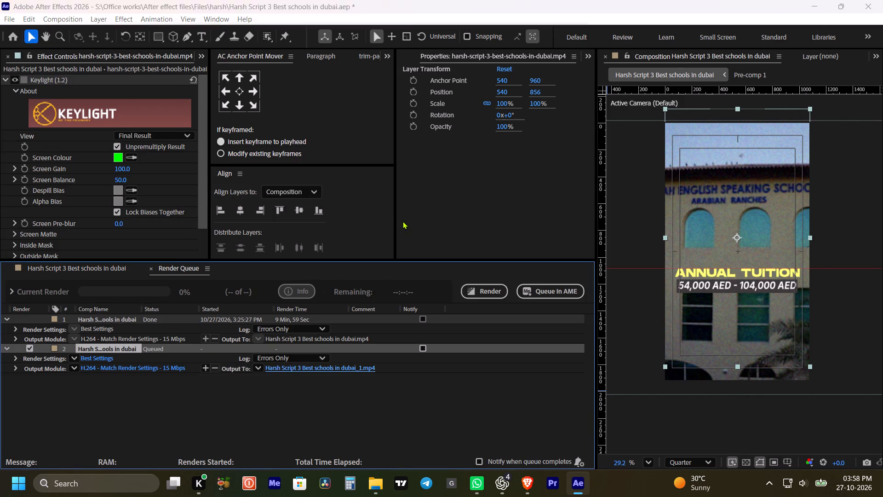
pyautogui.click(253, 139)
pyautogui.moveTo(785, 455); pyautogui.dragTo(785, 450)
pyautogui.click(785, 450)
pyautogui.moveTo(506, 281); pyautogui.dragTo(504, 287)
pyautogui.click(510, 284)
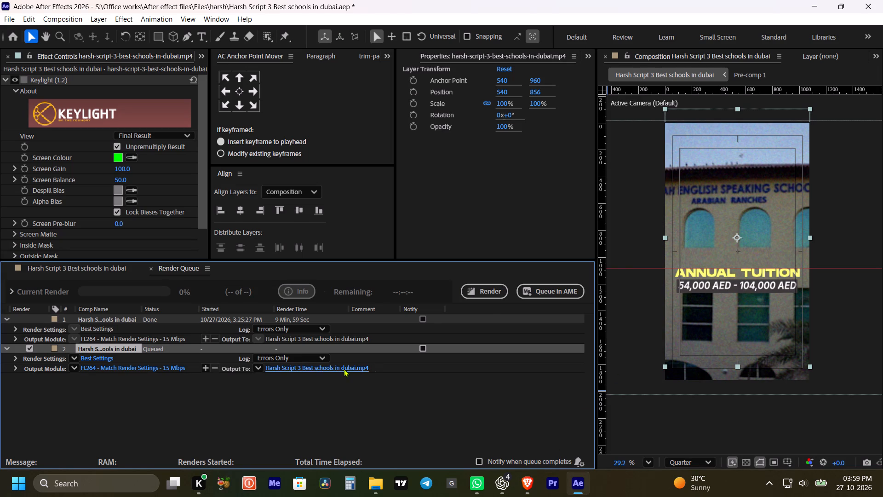
# Start rendering the queued composition, overwriting the existing Harsh Script 3 Best schools in dubai.mp4.
pyautogui.click(491, 296)
pyautogui.click(498, 272)
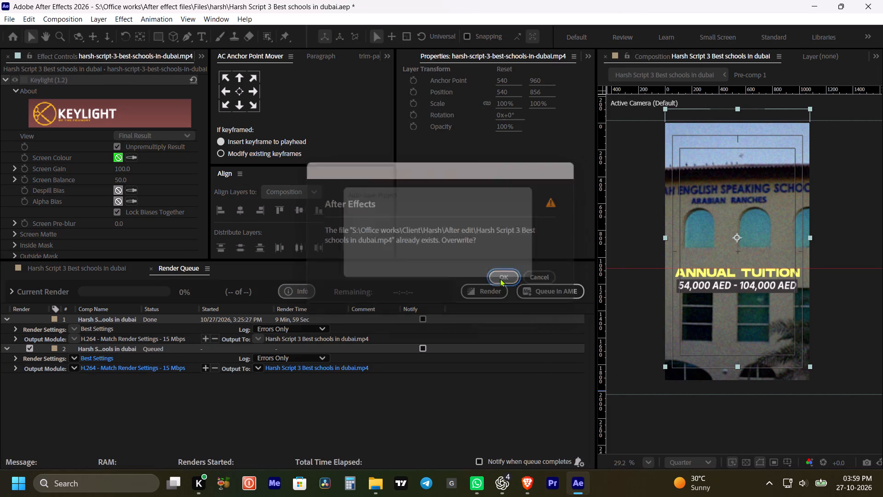
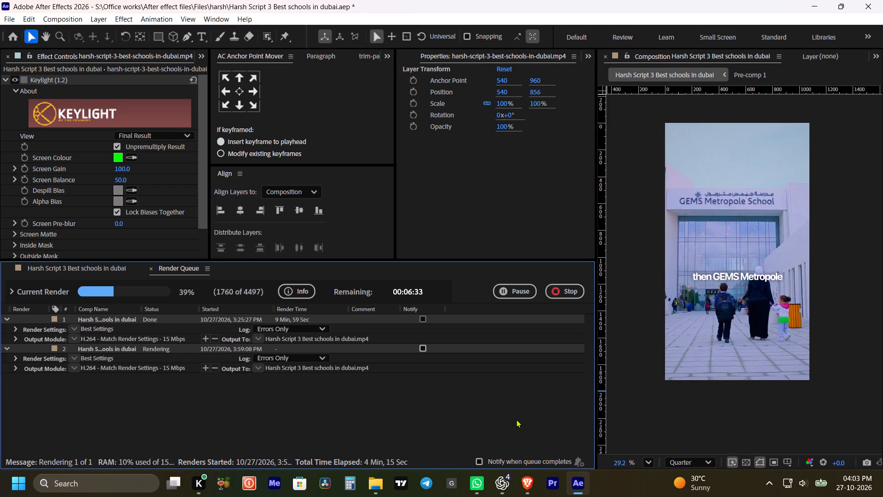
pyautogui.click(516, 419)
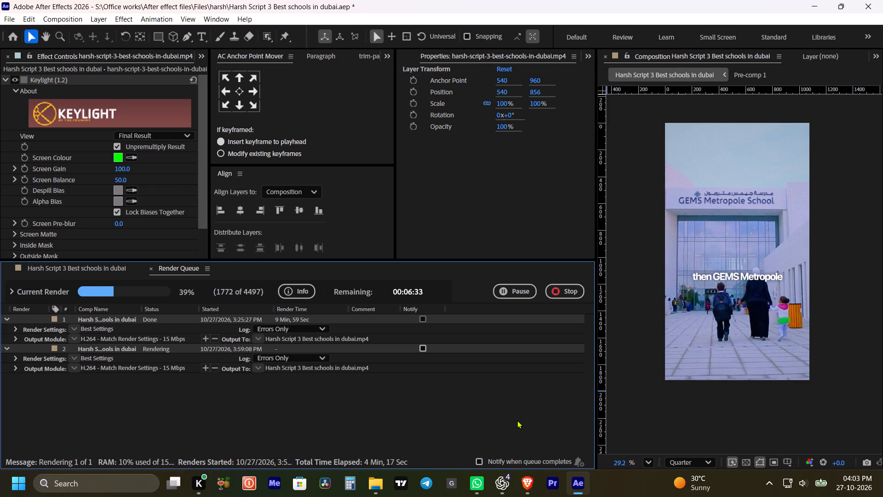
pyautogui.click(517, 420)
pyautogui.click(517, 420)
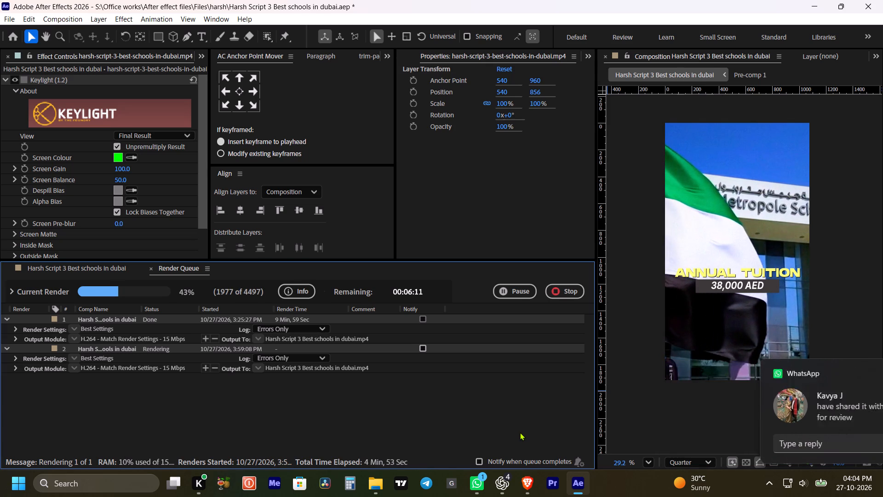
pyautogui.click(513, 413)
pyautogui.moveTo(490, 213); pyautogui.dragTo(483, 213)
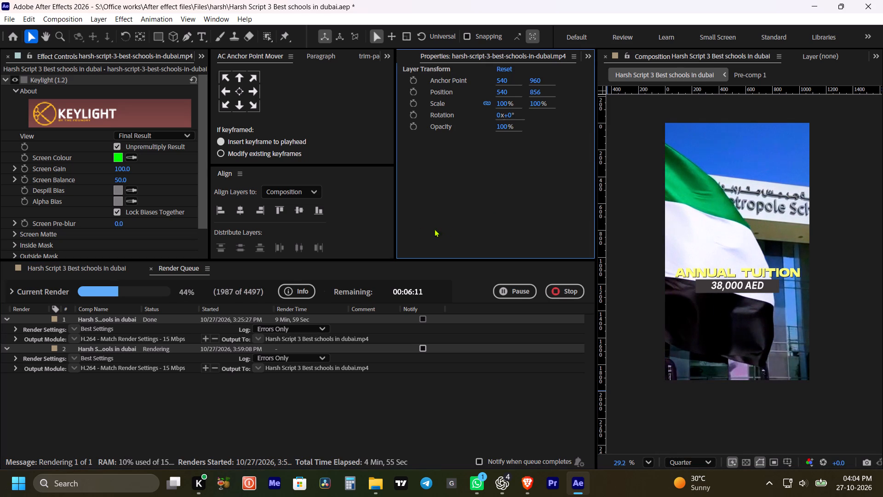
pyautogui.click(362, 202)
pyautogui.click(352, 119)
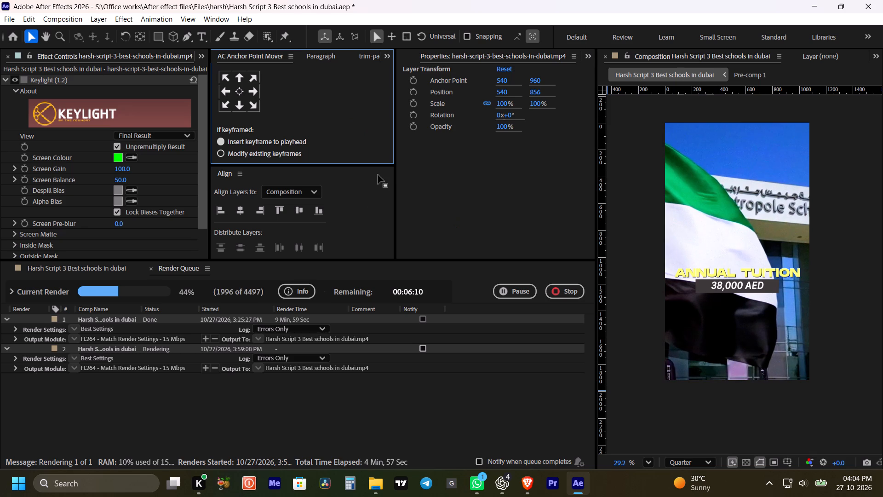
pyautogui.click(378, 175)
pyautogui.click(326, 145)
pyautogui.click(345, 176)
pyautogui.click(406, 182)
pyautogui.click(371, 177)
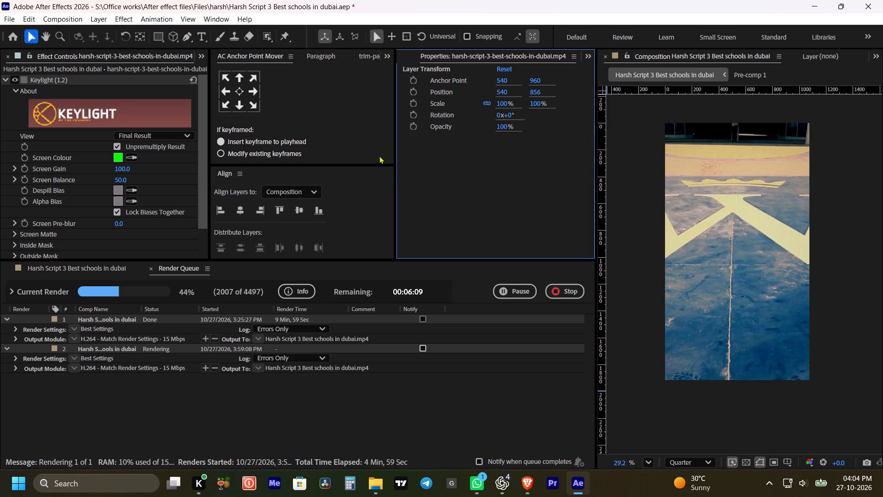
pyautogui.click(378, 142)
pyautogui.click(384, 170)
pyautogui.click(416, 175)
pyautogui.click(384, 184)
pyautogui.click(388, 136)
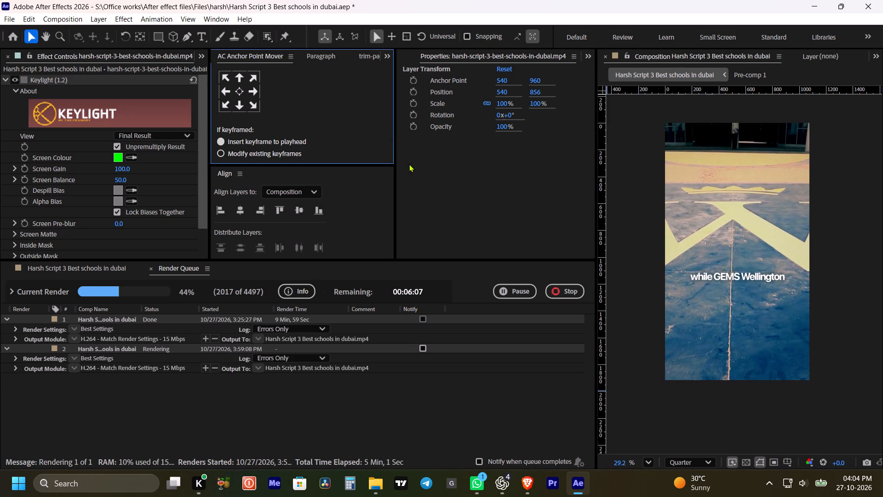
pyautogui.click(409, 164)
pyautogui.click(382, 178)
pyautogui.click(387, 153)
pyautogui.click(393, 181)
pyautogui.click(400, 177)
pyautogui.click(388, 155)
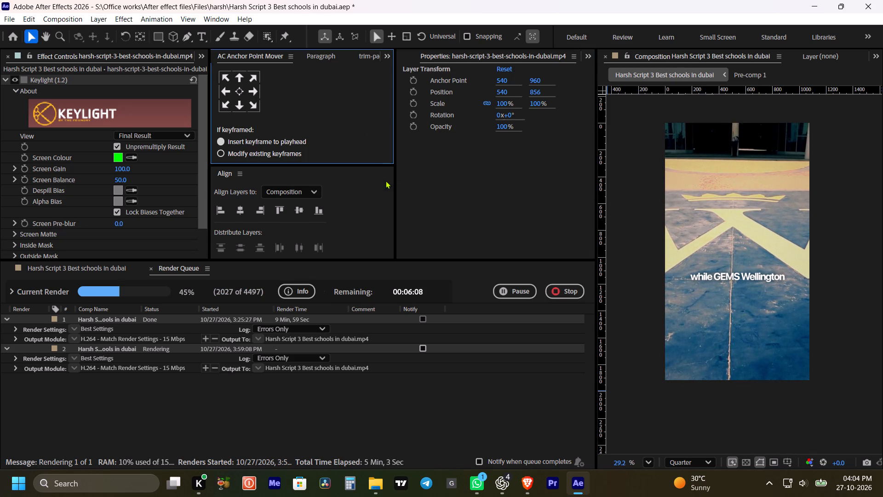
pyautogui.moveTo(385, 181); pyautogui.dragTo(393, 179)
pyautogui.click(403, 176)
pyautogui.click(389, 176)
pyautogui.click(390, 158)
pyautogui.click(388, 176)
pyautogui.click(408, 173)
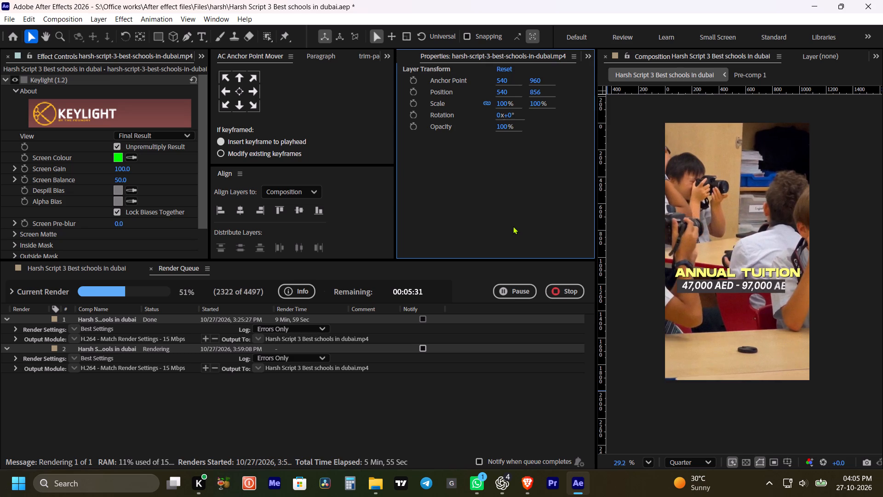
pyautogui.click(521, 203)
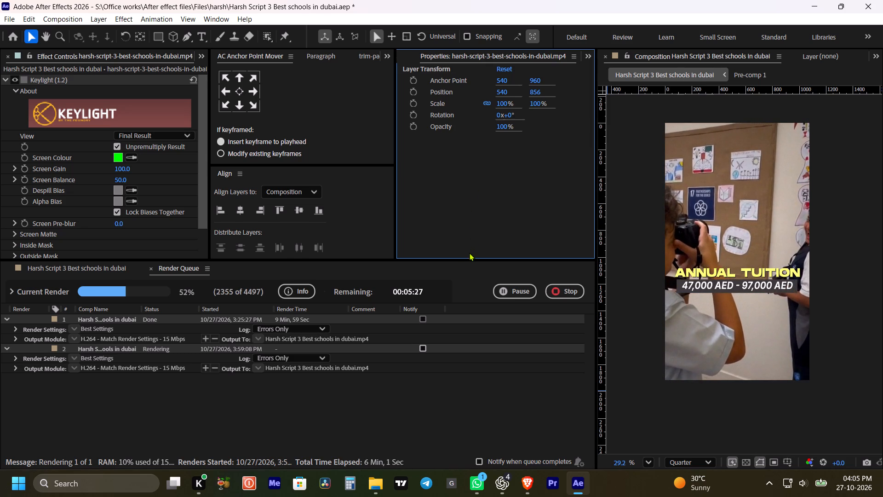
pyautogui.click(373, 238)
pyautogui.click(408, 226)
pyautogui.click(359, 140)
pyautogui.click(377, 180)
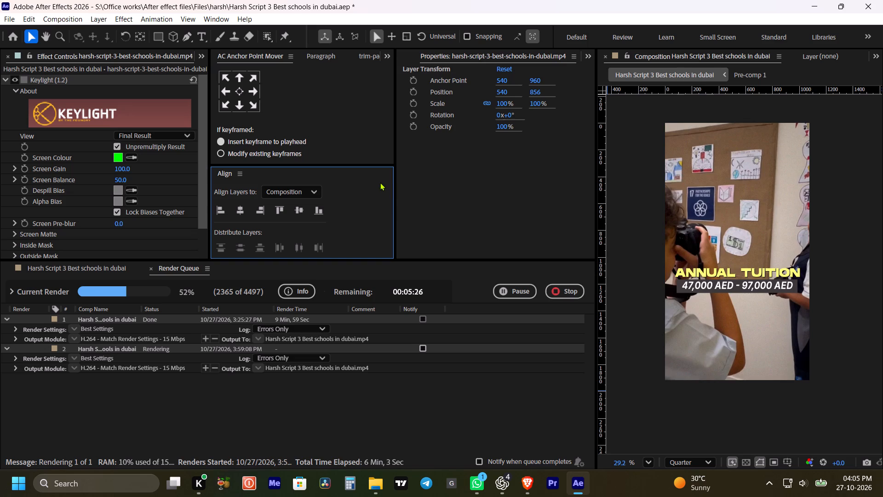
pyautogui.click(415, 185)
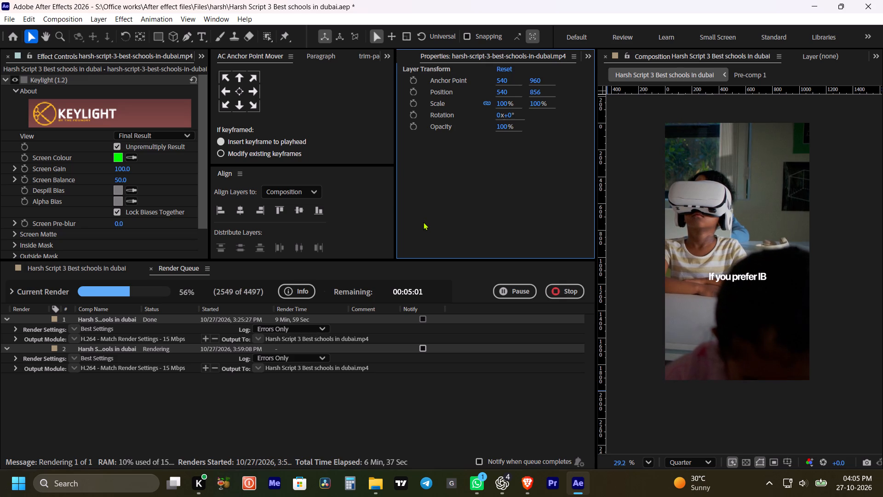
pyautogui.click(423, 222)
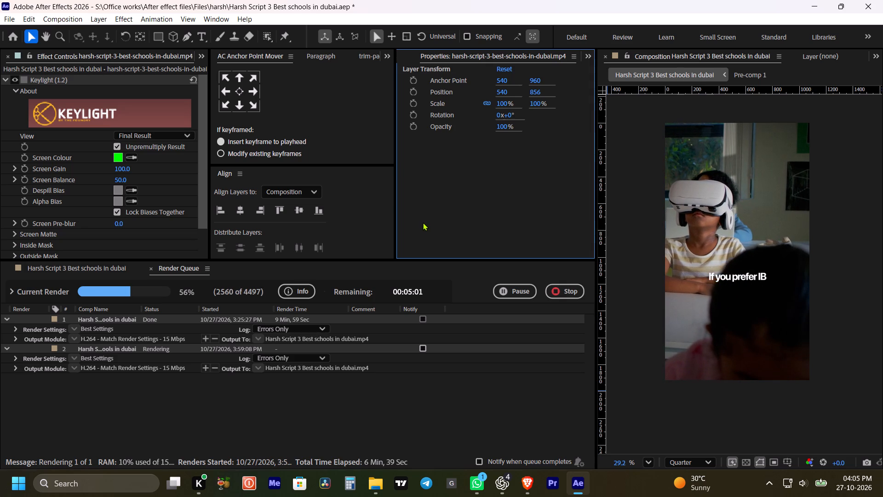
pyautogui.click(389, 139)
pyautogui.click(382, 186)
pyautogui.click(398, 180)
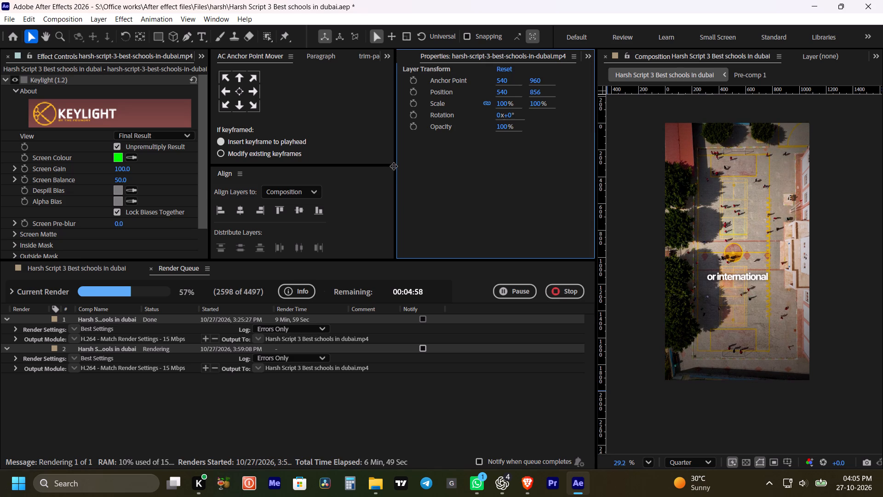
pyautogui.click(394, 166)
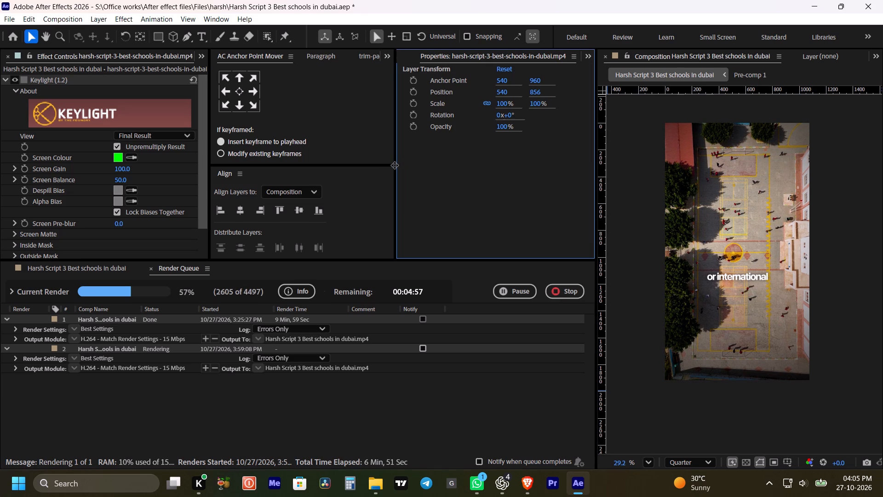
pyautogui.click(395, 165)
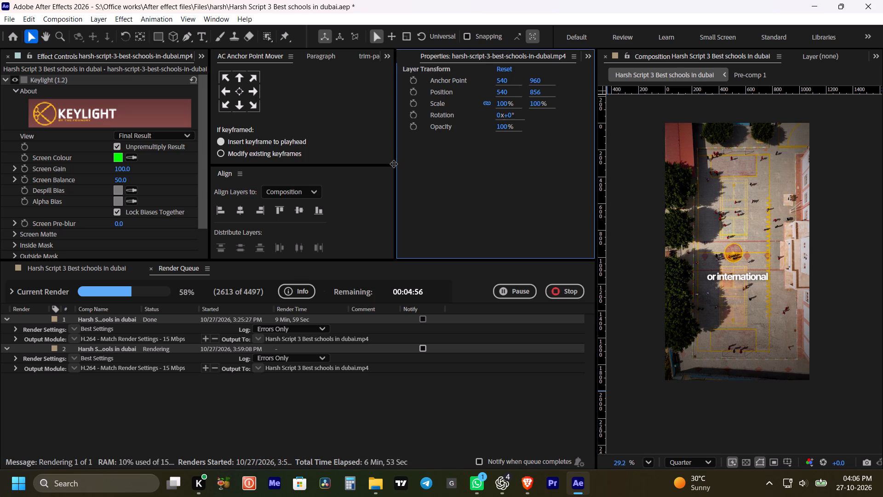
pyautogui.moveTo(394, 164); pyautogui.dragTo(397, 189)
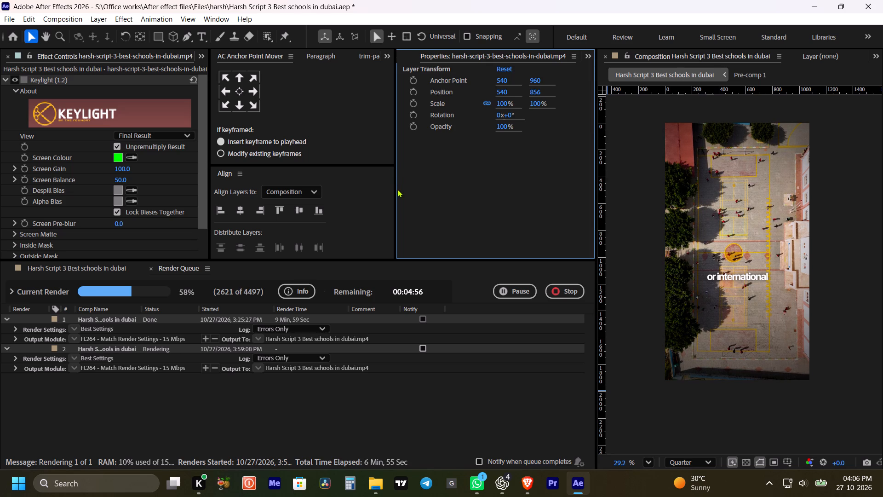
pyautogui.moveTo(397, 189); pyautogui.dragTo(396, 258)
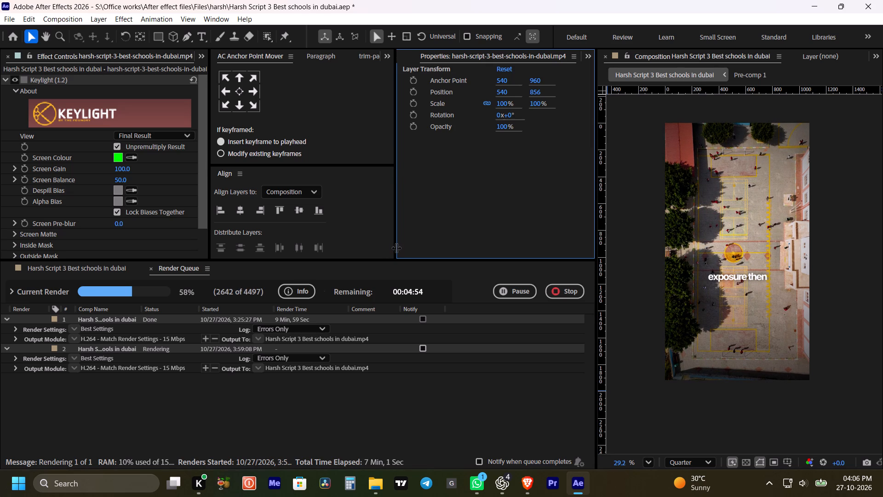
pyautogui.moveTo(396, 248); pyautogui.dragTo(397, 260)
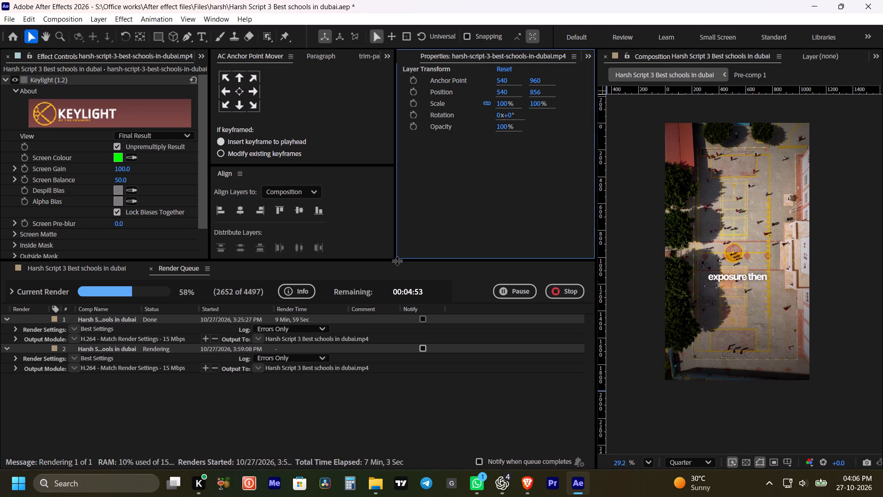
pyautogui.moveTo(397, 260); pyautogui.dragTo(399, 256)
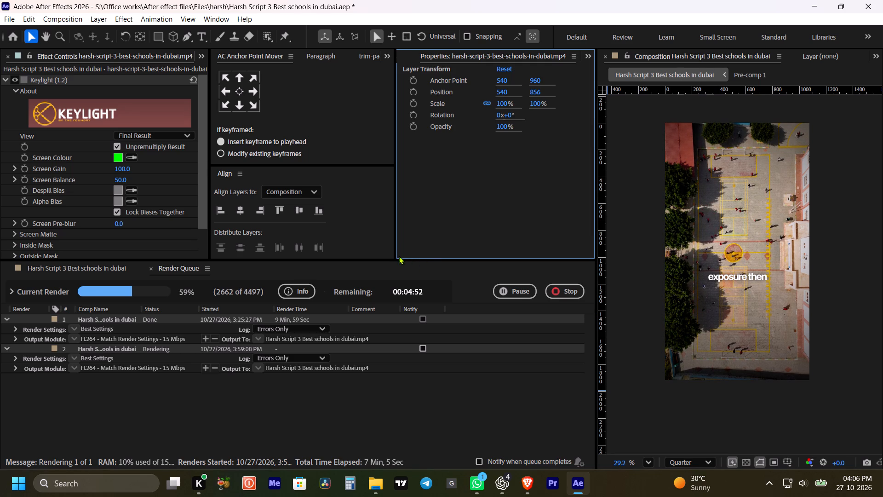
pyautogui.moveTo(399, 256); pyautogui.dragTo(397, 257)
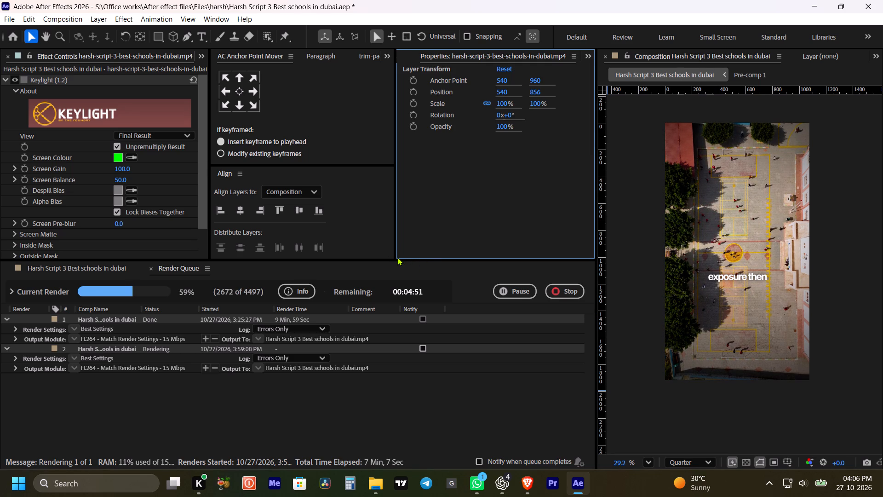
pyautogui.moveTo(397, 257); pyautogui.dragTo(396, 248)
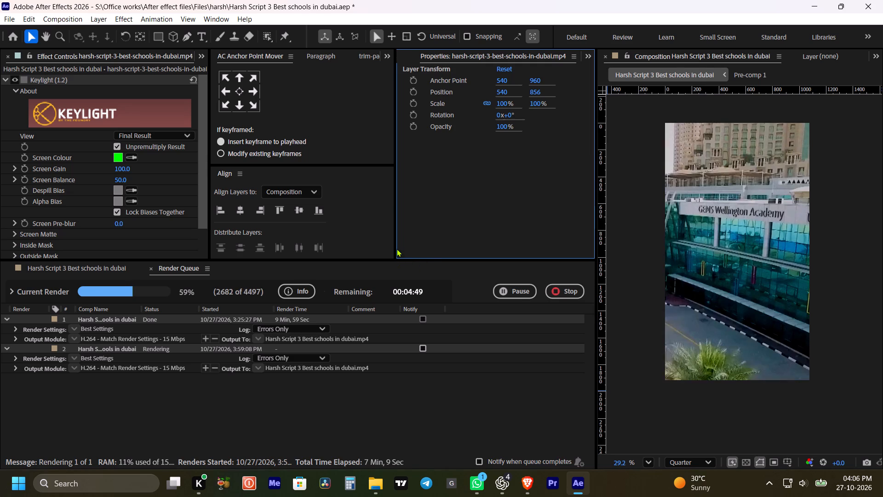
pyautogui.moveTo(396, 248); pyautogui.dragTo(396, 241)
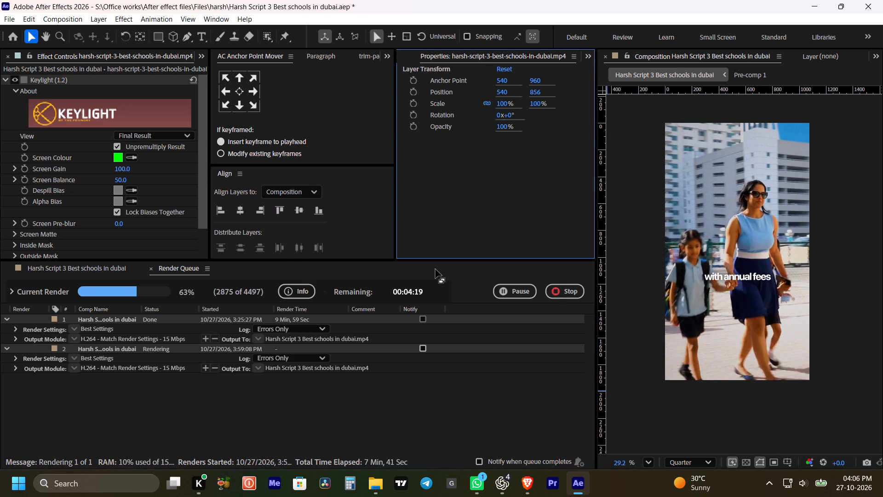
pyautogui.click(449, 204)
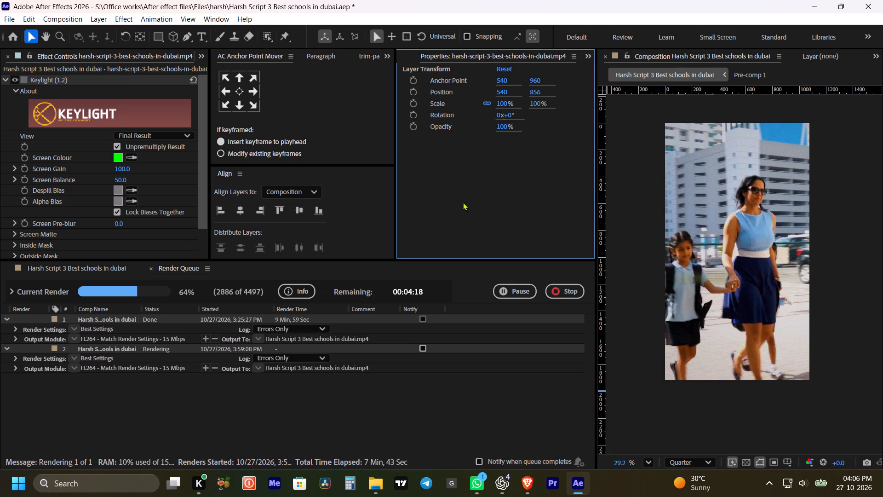
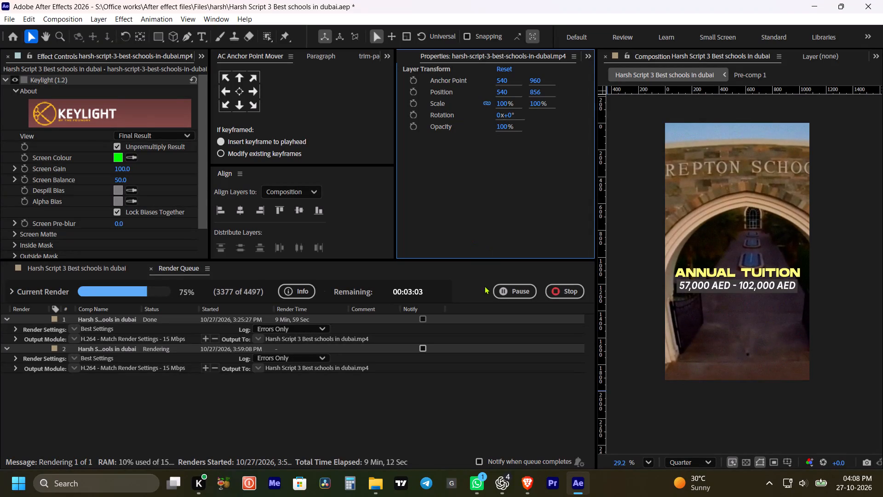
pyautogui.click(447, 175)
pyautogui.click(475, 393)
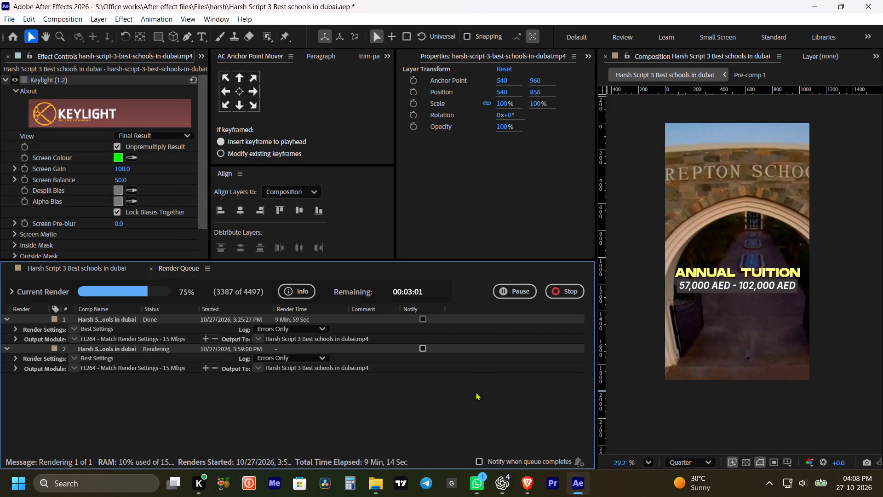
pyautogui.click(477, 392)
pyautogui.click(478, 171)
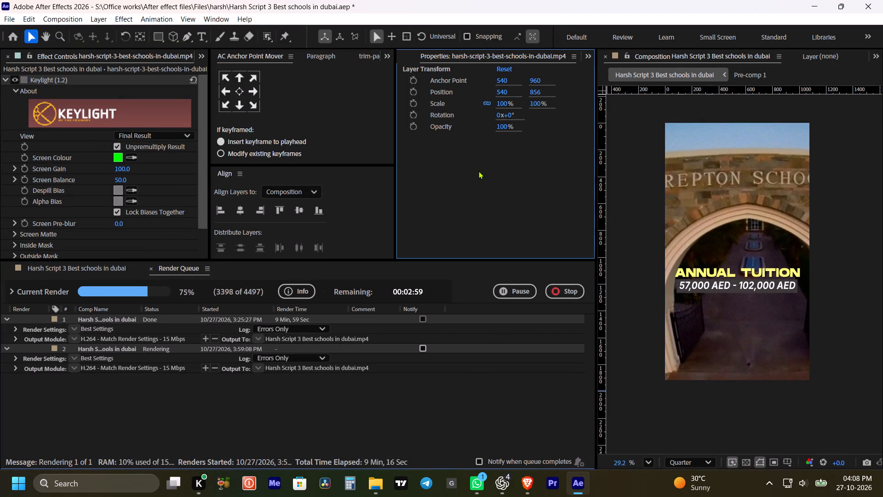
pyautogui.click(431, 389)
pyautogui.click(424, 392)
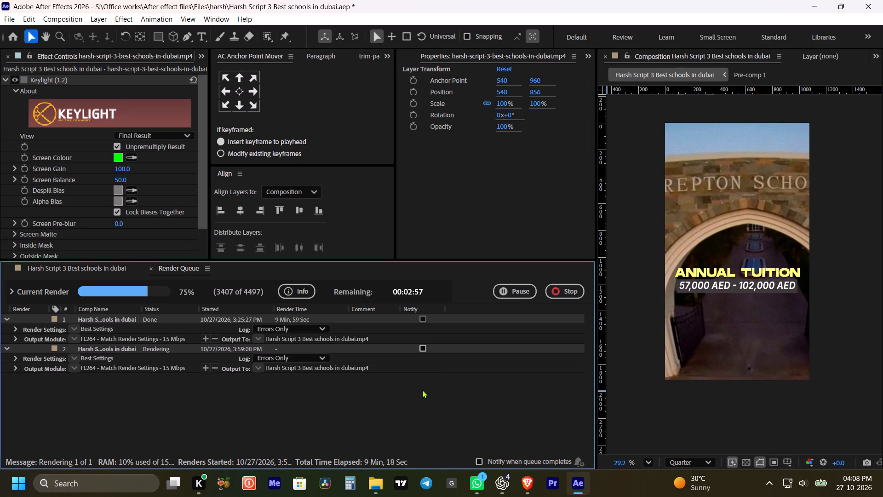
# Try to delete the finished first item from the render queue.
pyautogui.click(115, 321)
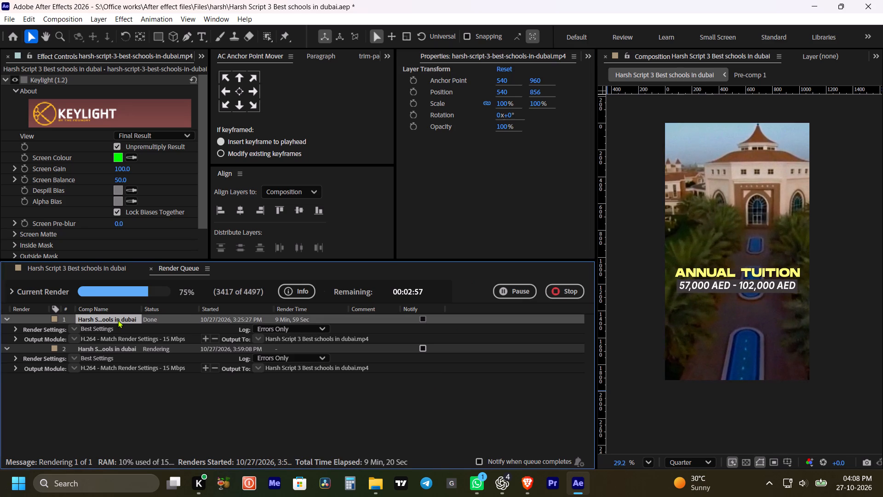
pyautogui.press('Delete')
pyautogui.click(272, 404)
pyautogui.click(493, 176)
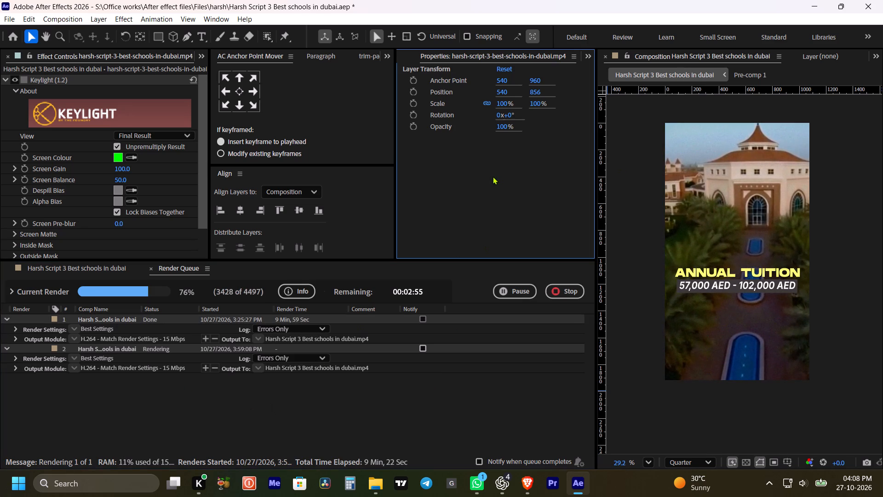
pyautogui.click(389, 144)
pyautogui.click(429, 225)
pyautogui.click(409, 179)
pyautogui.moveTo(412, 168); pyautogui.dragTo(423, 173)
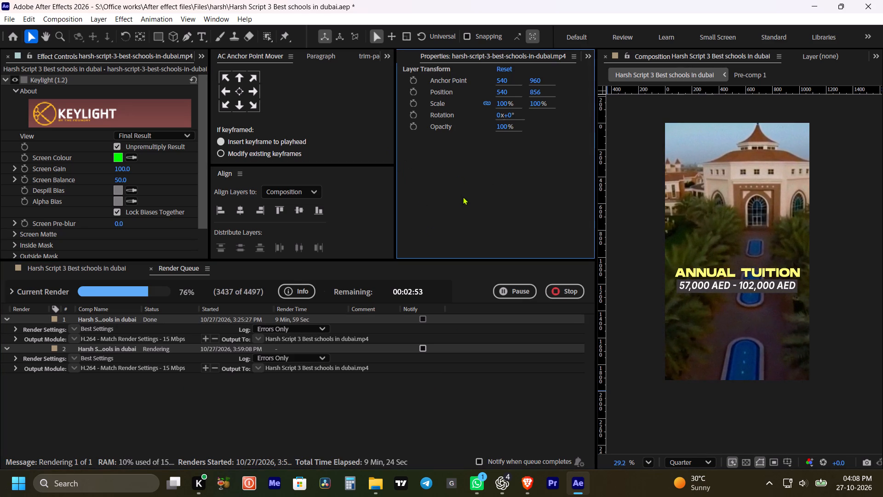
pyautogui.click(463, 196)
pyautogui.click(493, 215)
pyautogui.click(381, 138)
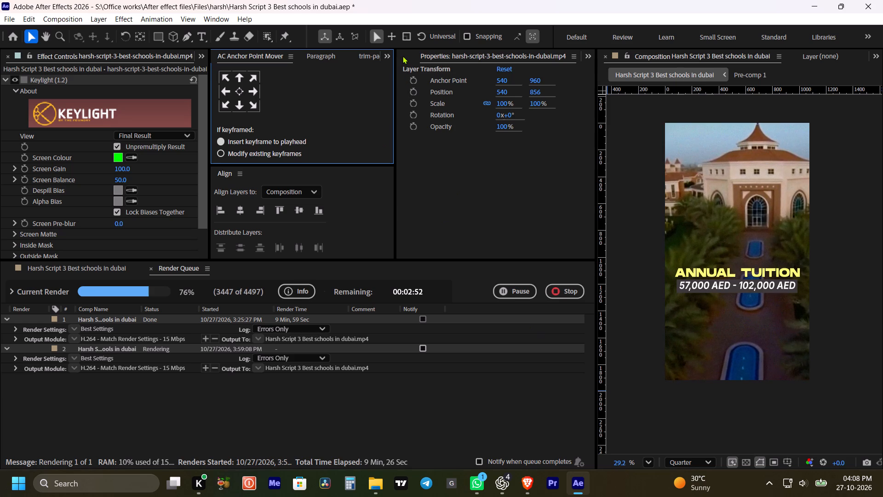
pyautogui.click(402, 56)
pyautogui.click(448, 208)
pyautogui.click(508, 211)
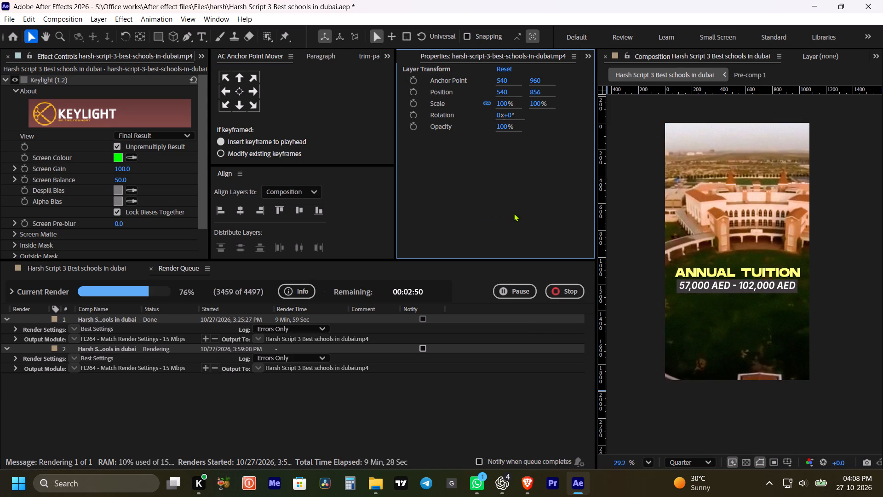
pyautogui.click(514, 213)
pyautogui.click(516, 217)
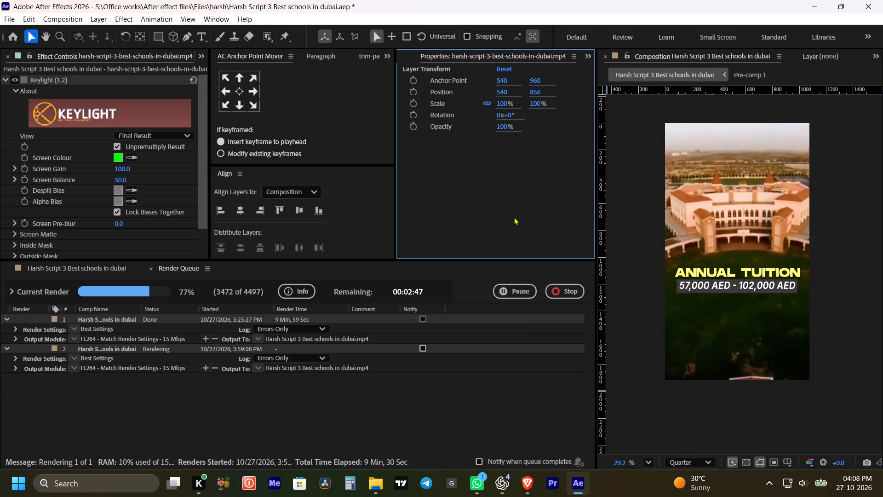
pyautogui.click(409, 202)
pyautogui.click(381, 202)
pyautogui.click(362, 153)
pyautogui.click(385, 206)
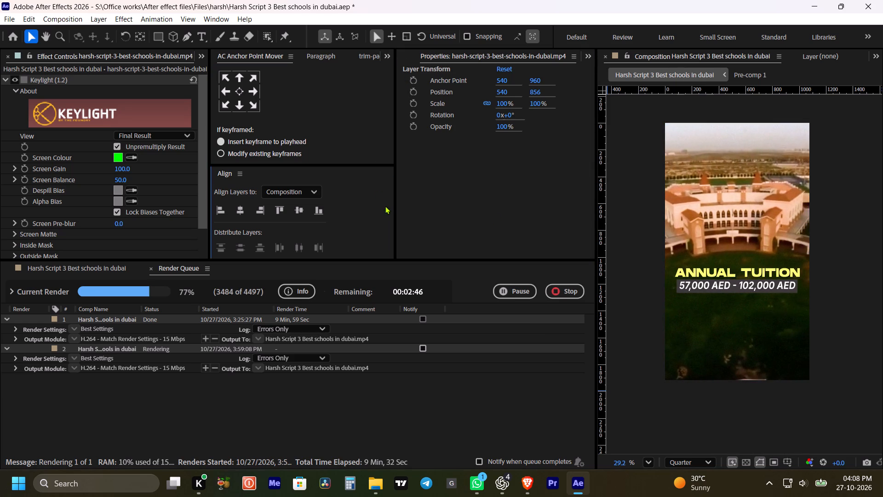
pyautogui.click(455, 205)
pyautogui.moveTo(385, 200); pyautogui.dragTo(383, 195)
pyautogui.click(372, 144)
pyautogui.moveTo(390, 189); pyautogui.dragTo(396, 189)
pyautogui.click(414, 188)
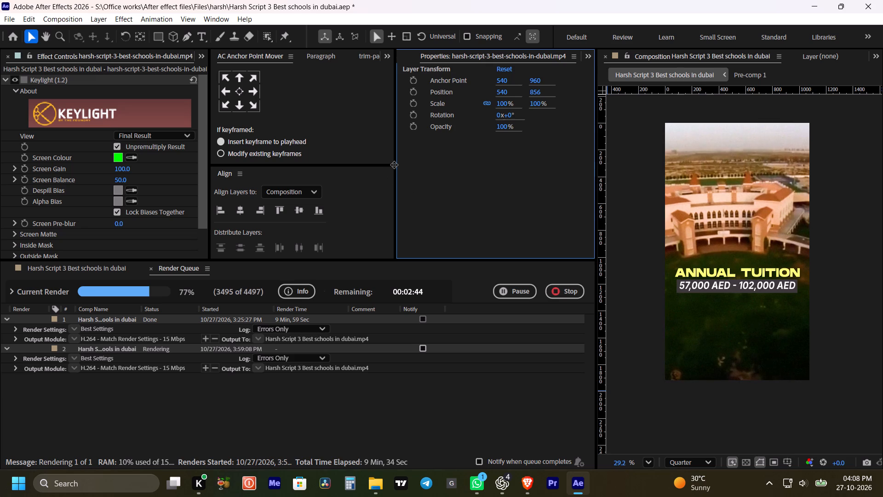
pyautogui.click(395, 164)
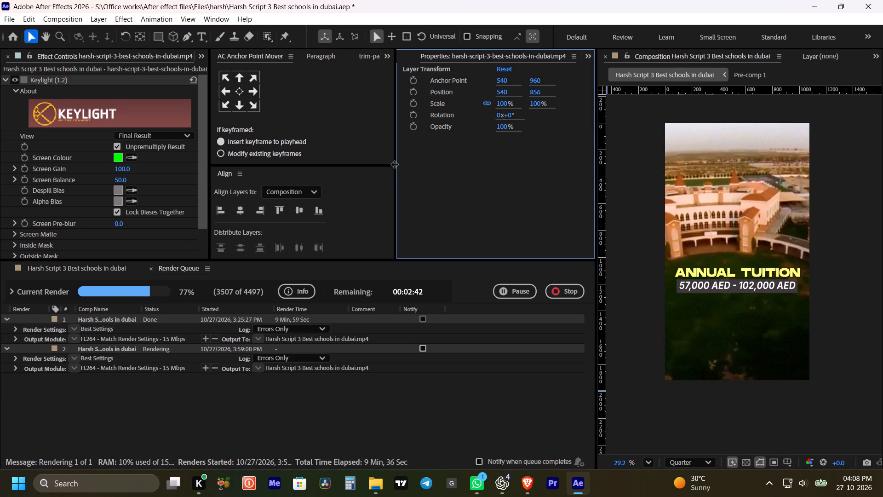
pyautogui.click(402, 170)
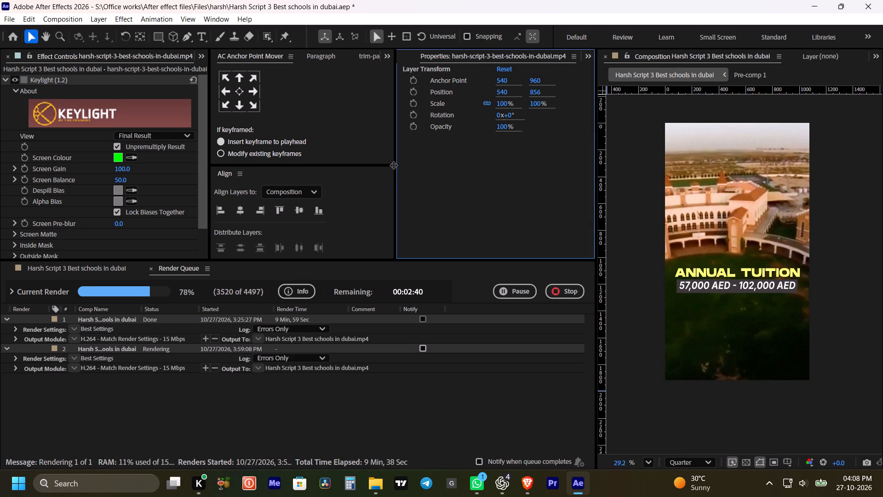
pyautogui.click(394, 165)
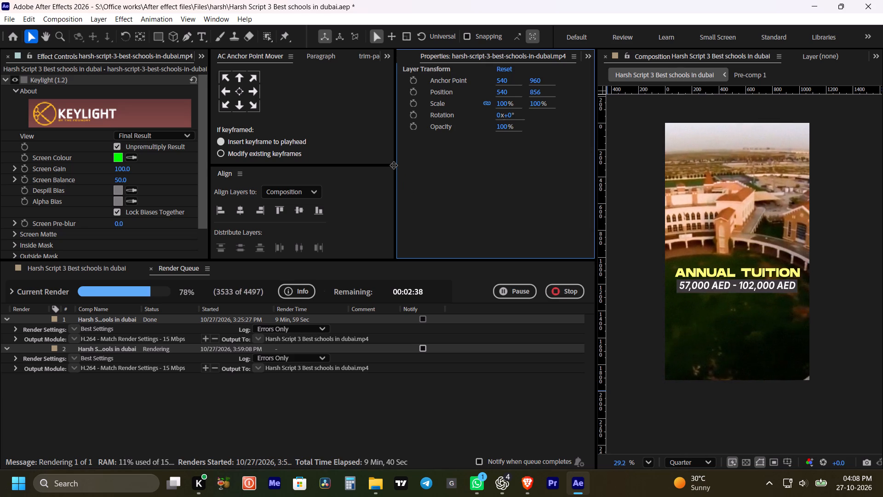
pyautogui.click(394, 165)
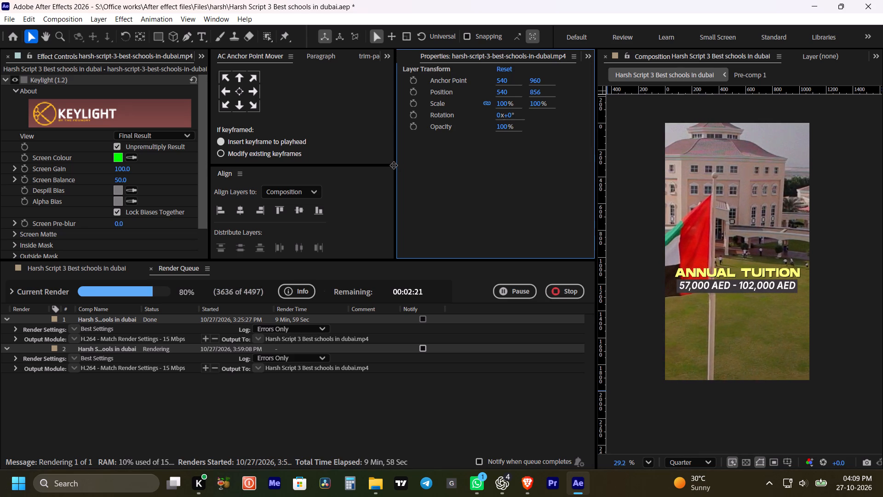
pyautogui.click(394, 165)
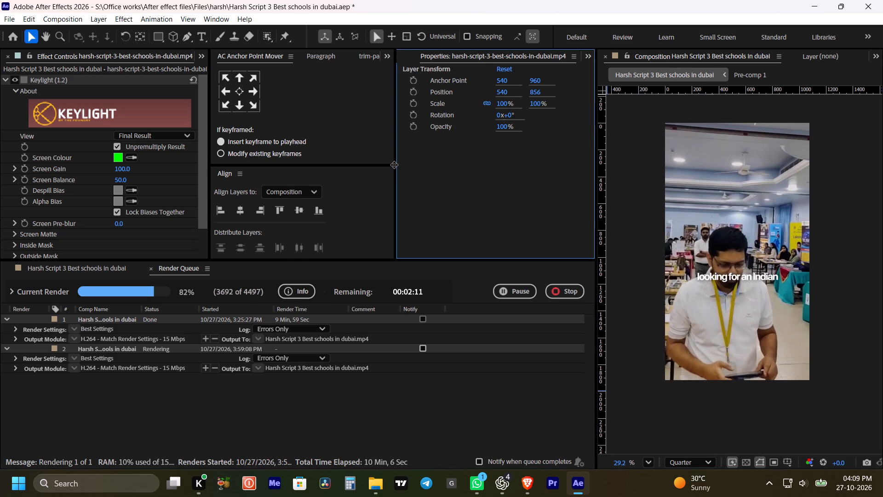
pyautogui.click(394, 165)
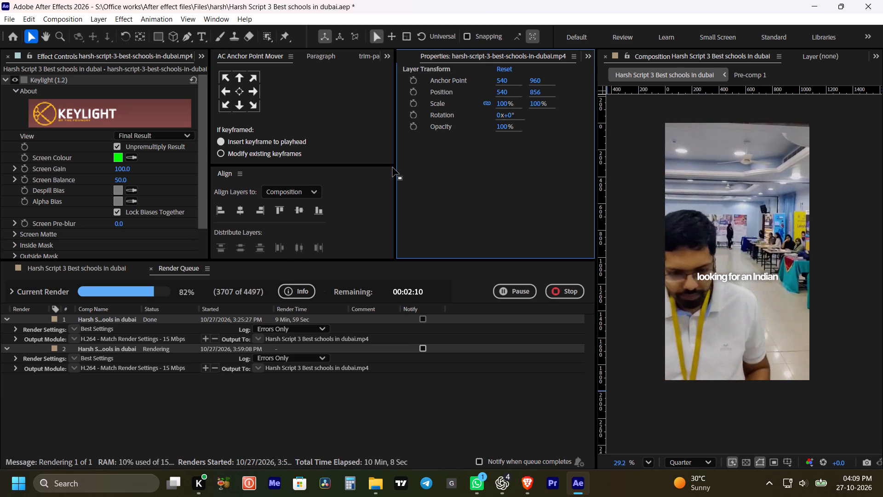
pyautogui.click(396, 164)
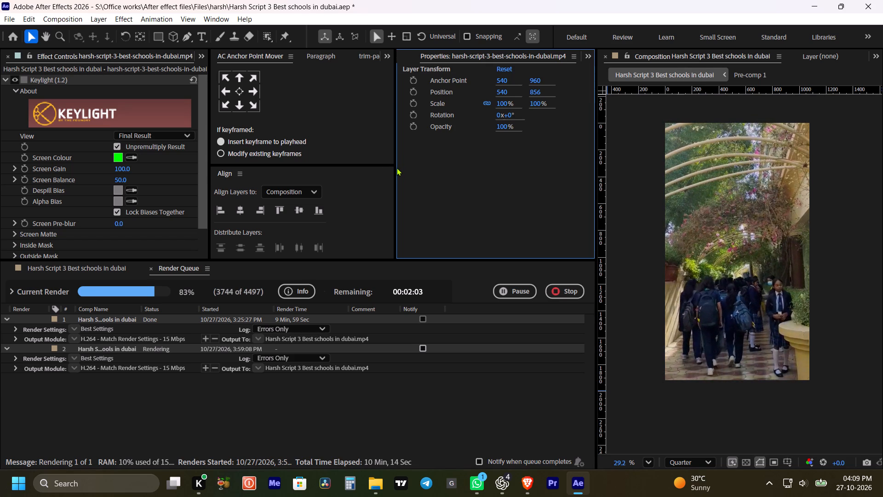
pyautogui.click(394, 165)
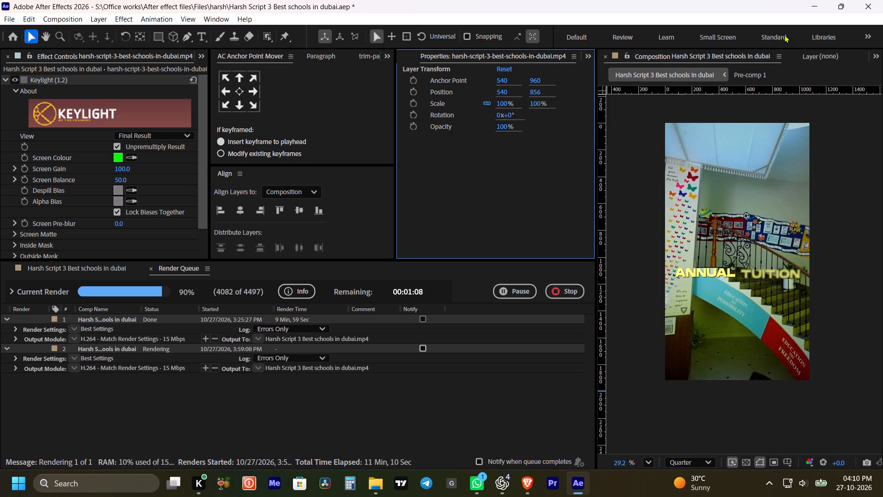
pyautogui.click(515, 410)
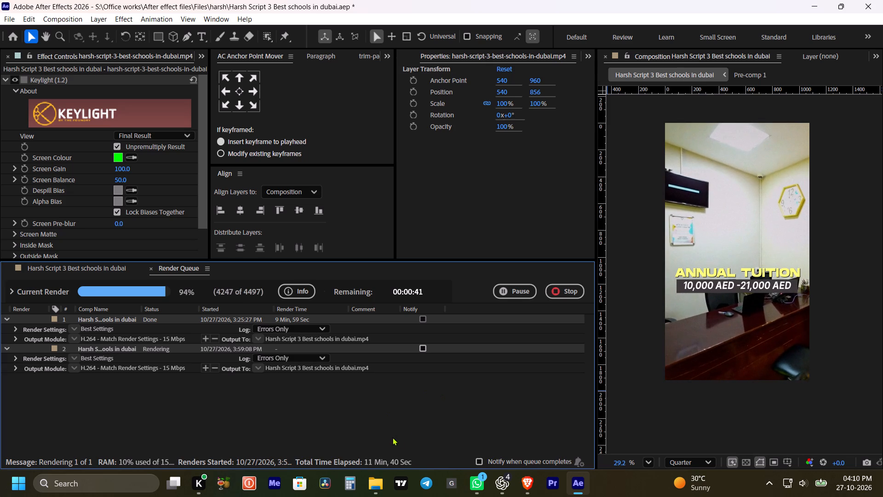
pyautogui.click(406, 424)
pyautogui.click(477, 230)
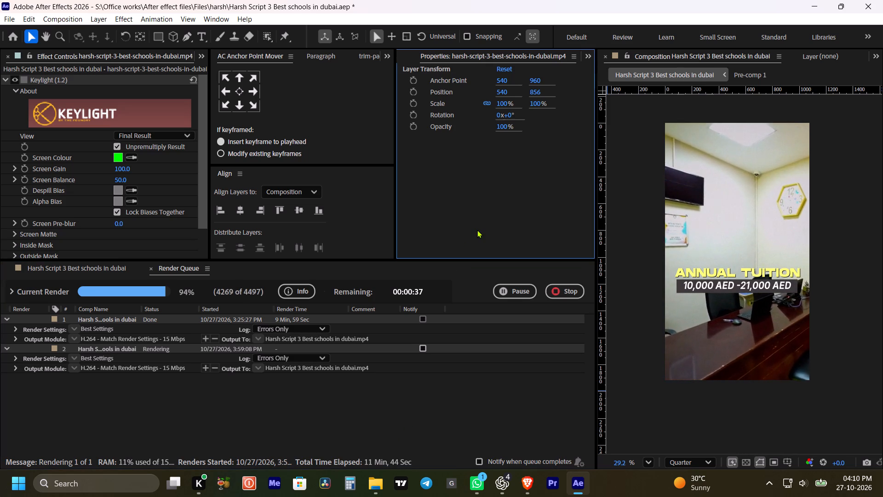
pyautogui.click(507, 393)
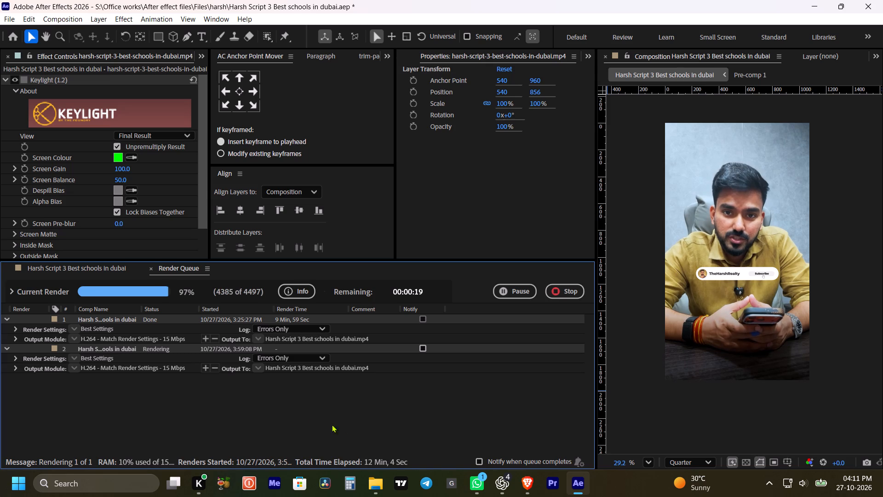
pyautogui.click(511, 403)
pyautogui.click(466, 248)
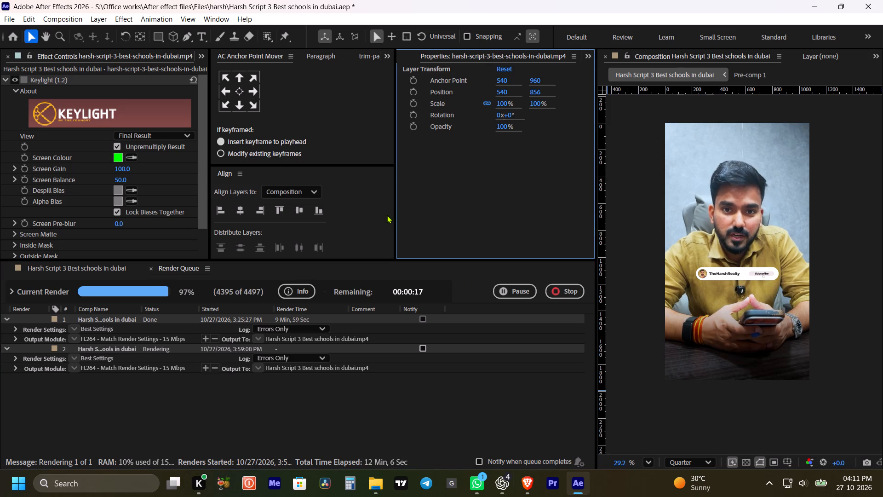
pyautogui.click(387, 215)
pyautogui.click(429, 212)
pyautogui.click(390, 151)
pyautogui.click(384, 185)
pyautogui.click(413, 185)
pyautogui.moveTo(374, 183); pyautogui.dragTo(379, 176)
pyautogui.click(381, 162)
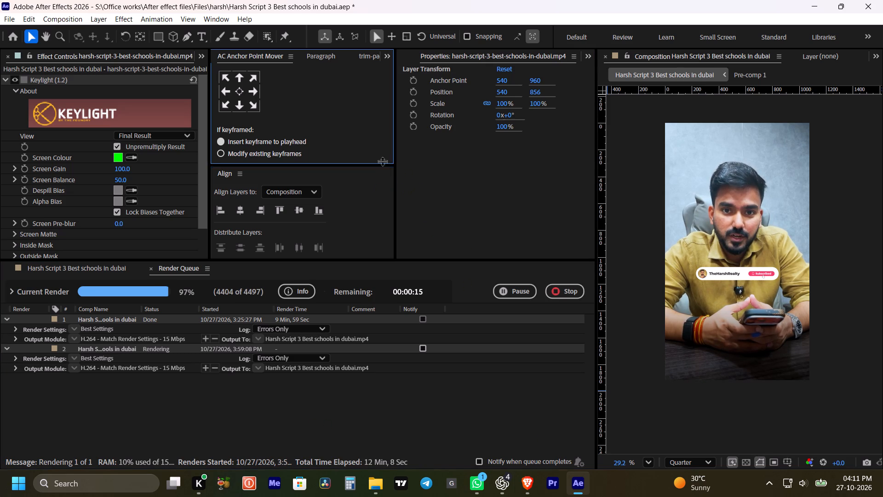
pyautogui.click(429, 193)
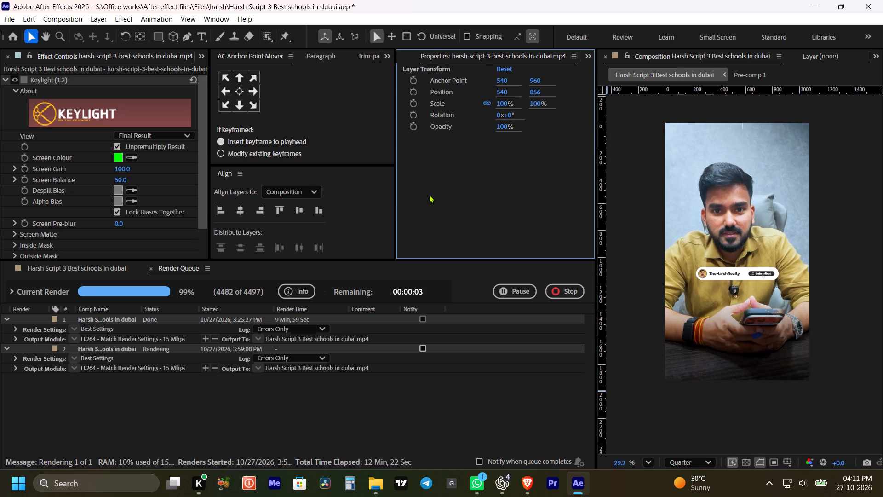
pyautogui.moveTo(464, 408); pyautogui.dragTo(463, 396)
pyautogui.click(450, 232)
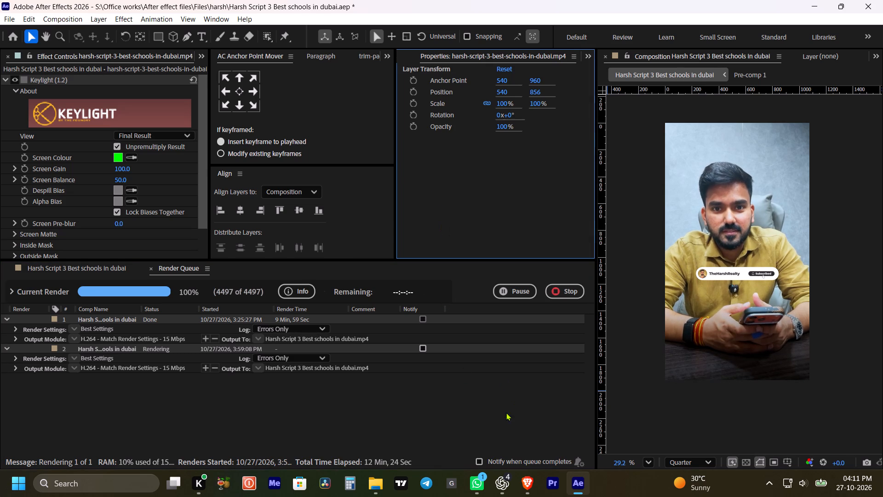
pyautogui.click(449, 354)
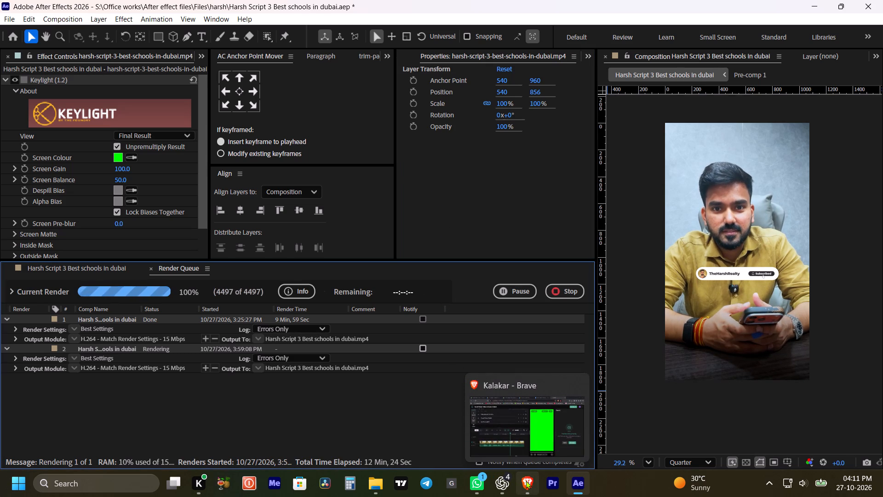
# Switch to Brave and open the Edited folder inside SHORT DEPARTMENT > Harsh reality in Google Drive.
pyautogui.click(527, 480)
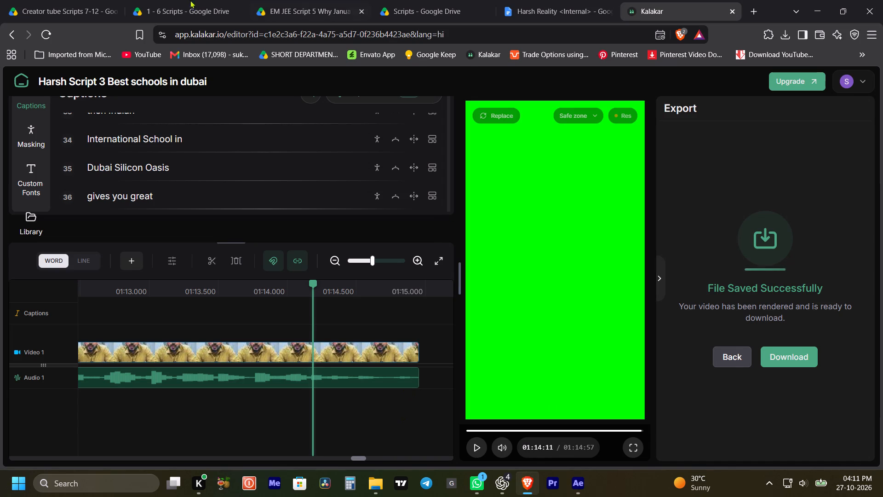
pyautogui.click(65, 0)
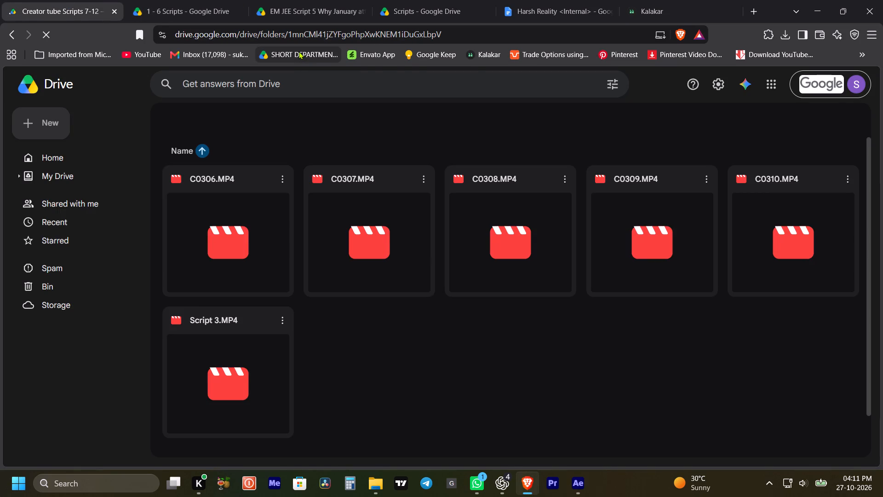
pyautogui.click(298, 51)
pyautogui.moveTo(531, 400); pyautogui.dragTo(531, 400)
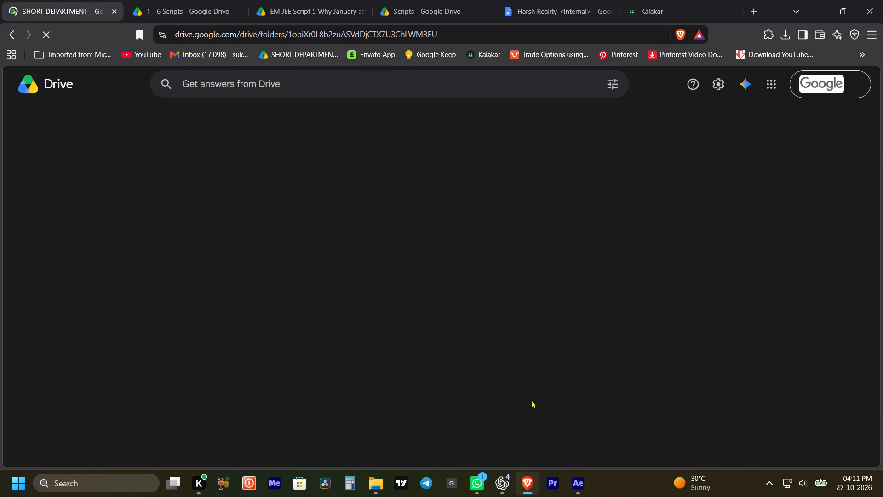
pyautogui.moveTo(531, 400); pyautogui.dragTo(530, 396)
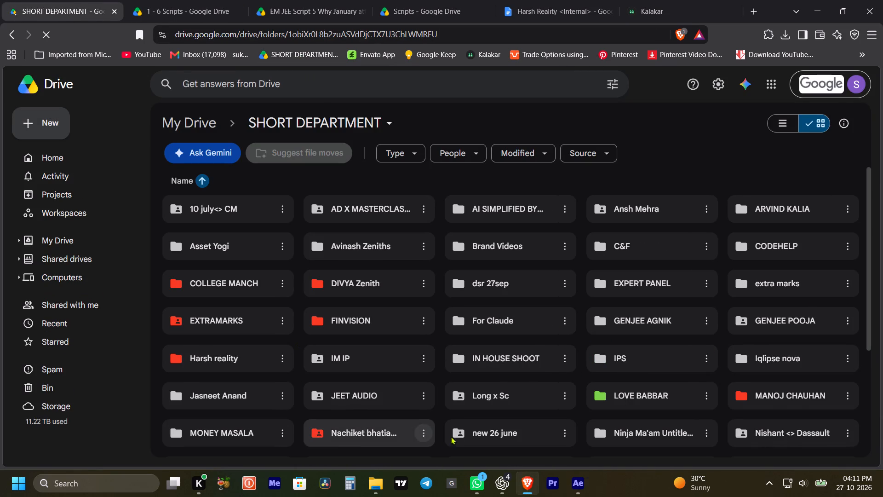
pyautogui.doubleClick(235, 365)
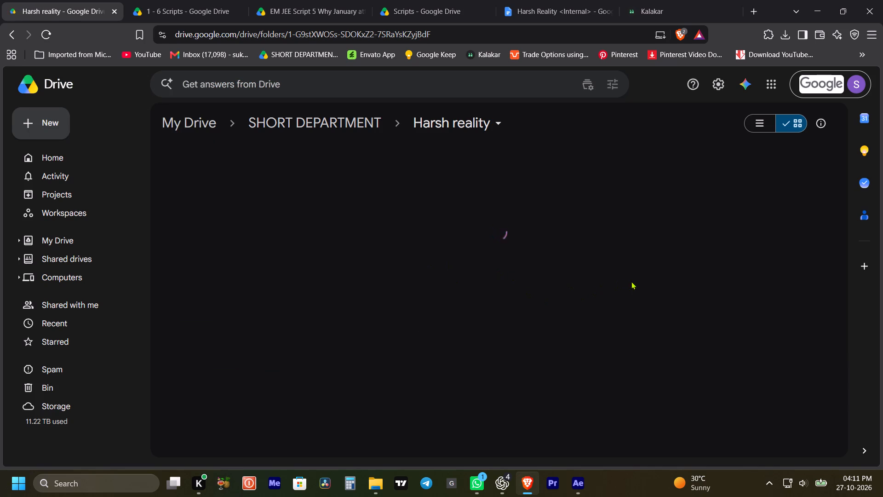
pyautogui.click(572, 343)
pyautogui.doubleClick(191, 213)
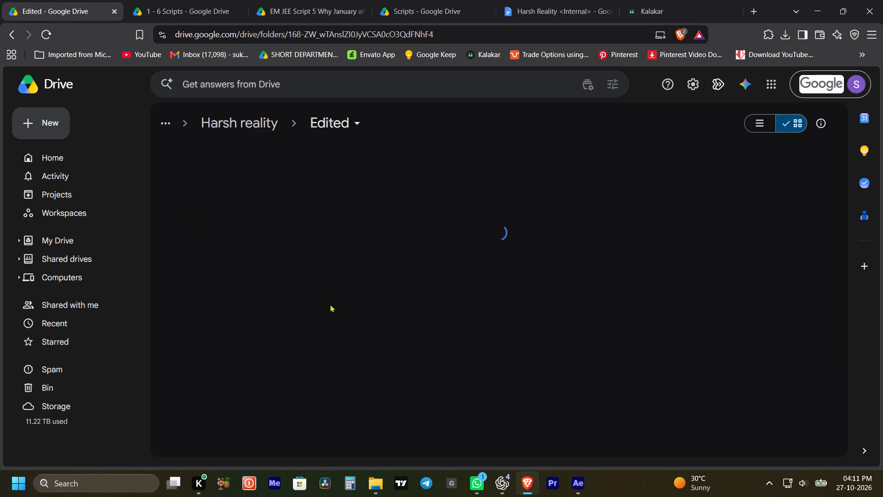
pyautogui.click(183, 223)
pyautogui.click(457, 284)
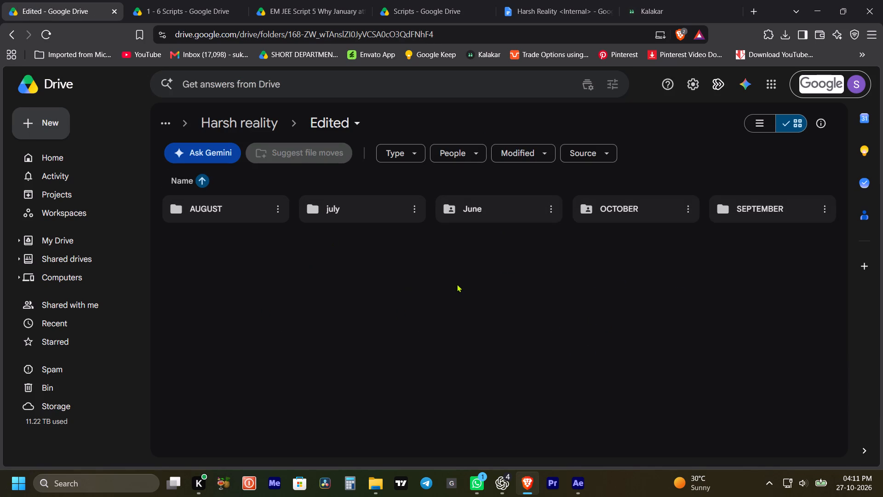
# Sort the Edited folder by date modified and open its OCTOBER folder.
pyautogui.click(849, 486)
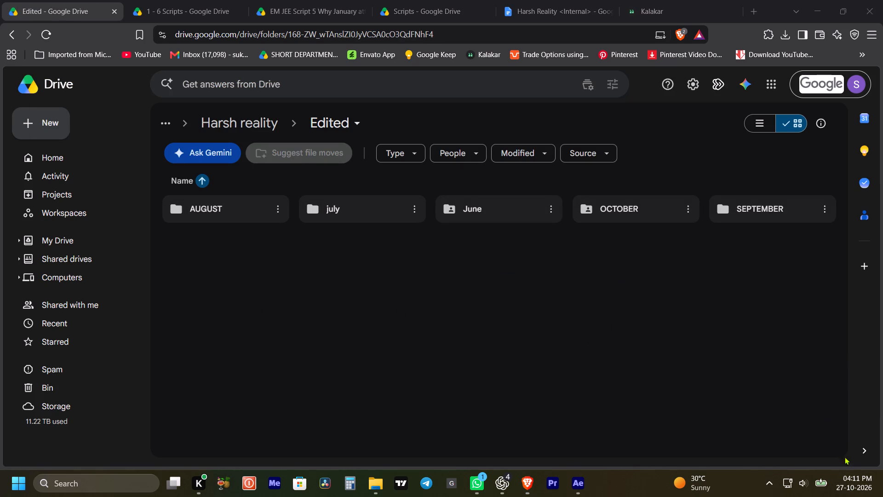
pyautogui.moveTo(521, 320); pyautogui.dragTo(536, 312)
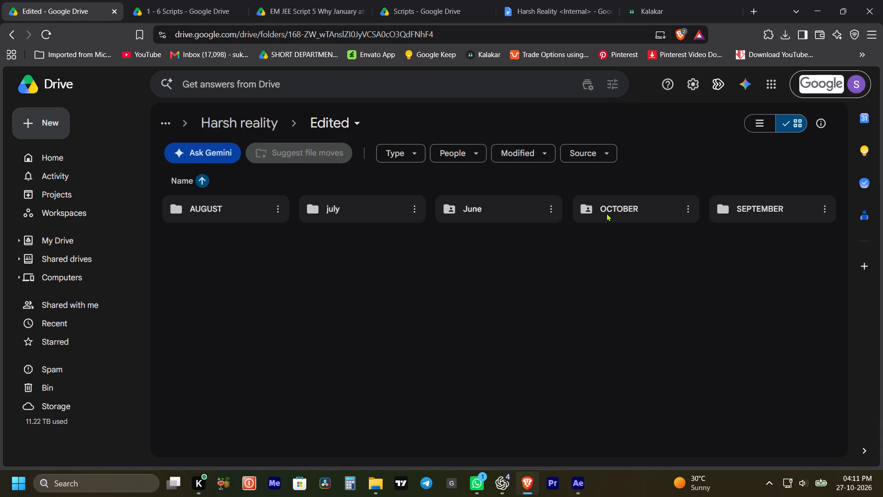
pyautogui.click(199, 182)
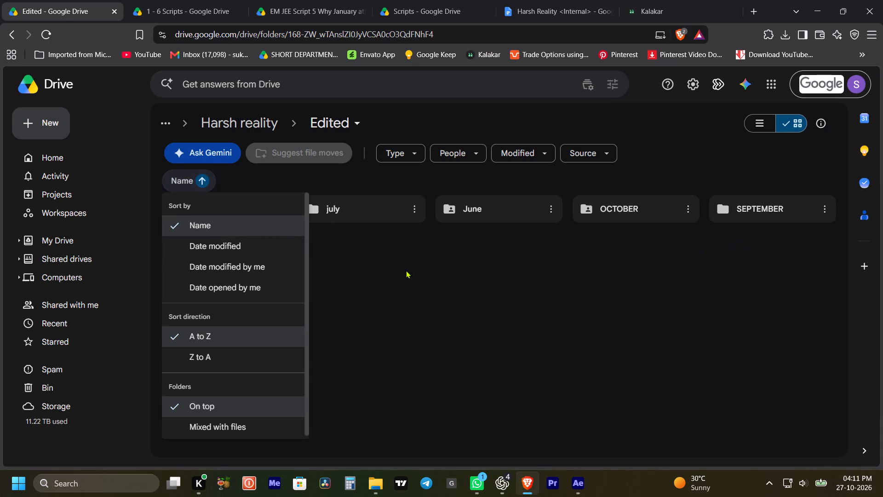
pyautogui.click(212, 243)
pyautogui.doubleClick(224, 218)
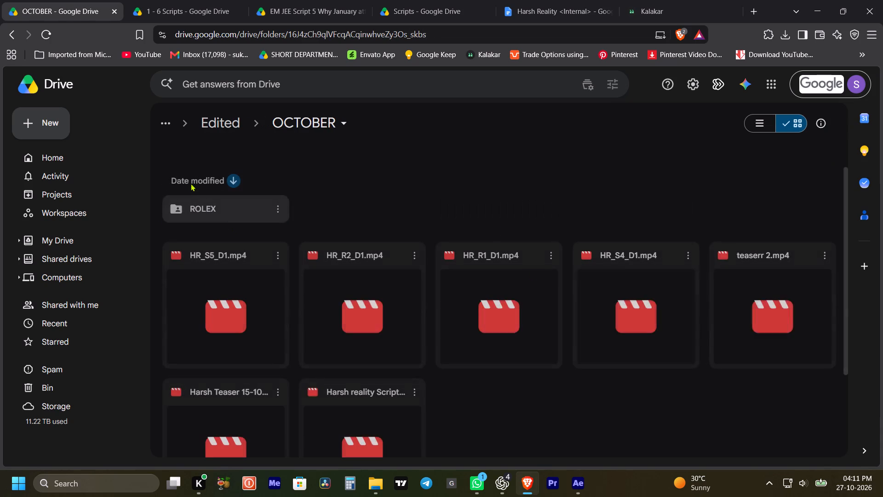
# Upload the rendered video Harsh Script 3 Best schools in dubai from the After edit folder into OCTOBER.
pyautogui.click(39, 124)
pyautogui.click(53, 149)
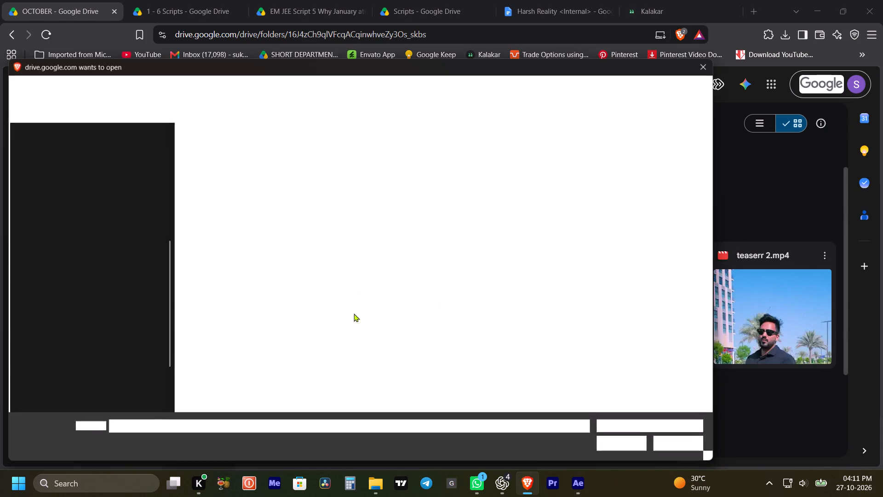
pyautogui.click(281, 157)
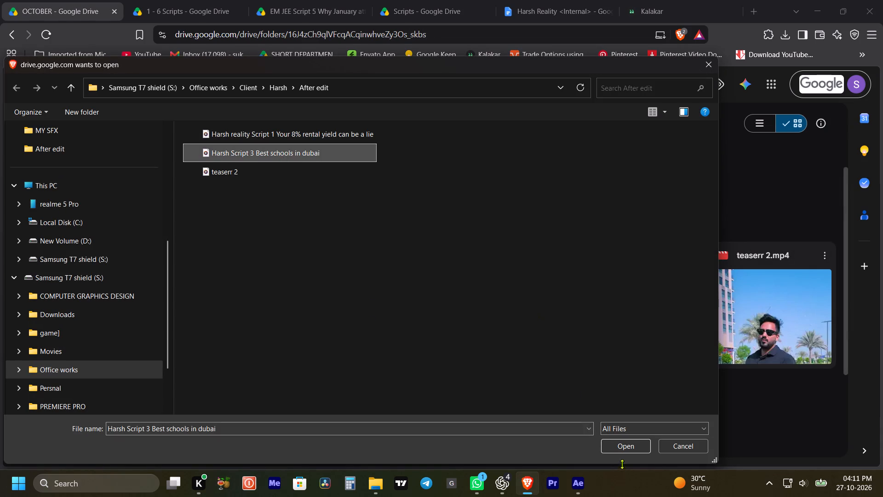
pyautogui.click(621, 449)
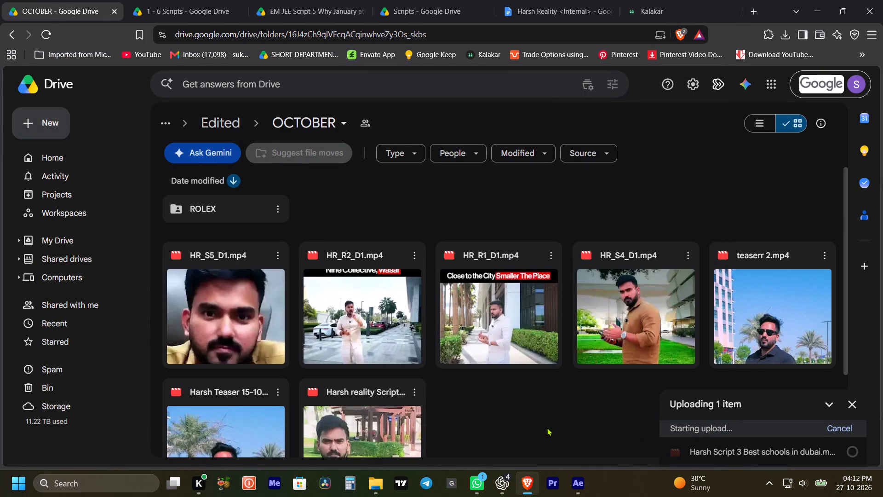
pyautogui.click(545, 427)
# Switch back to After Effects, save the Harsh Script 3 Best schools in dubai project and close the application.
pyautogui.click(569, 492)
pyautogui.hotkey('ctrl', 'a')
pyautogui.hotkey('ctrl', 's')
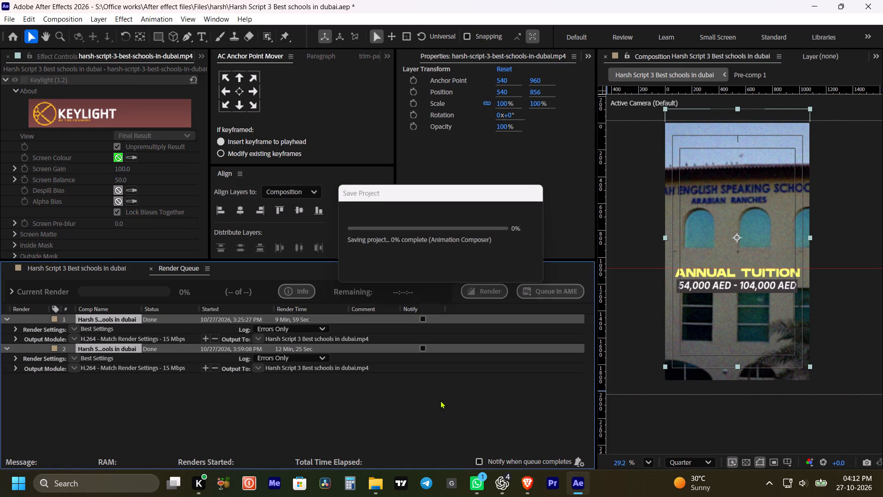
pyautogui.hotkey('ctrl', 's')
pyautogui.hotkey('ctrl', 's')
pyautogui.hotkey('ctrl', 's')
pyautogui.hotkey('ctrl', 's')
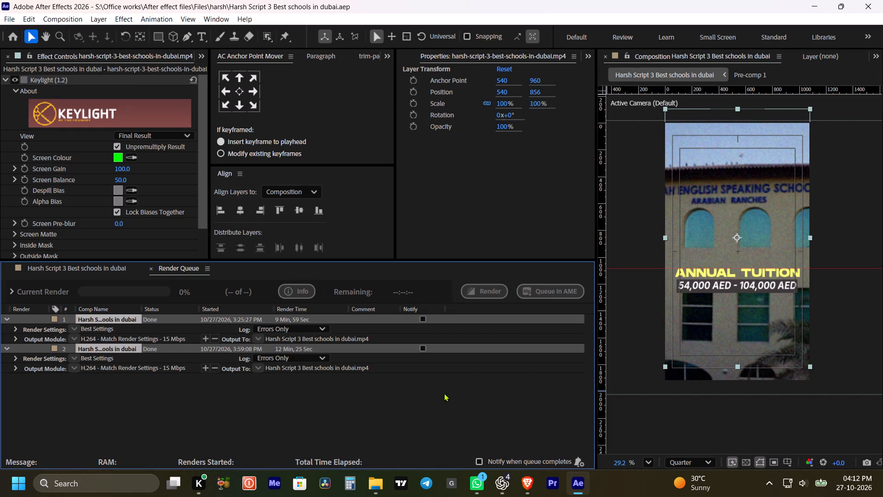
pyautogui.click(872, 0)
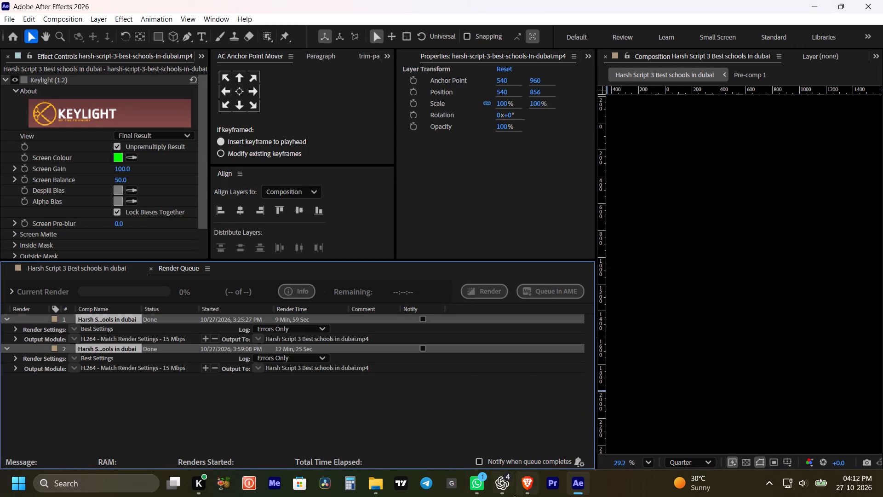
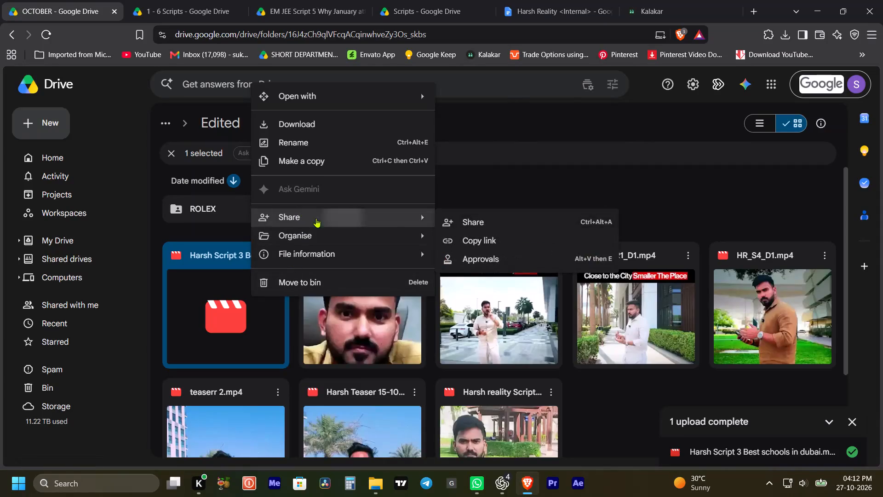
# Give anyone with the link Commenter access to the uploaded Harsh Script 3 Best schools in dubai.mp4 and copy its sharing link.
pyautogui.click(340, 219)
pyautogui.click(470, 218)
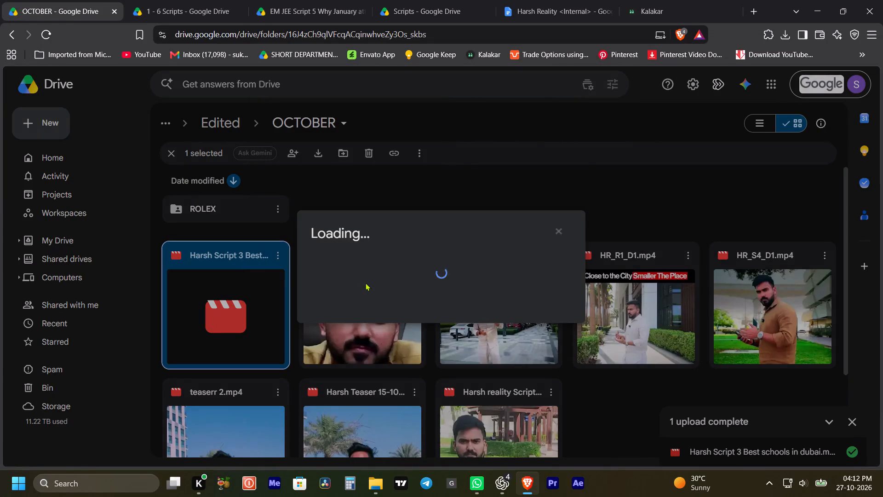
pyautogui.doubleClick(347, 393)
pyautogui.click(520, 305)
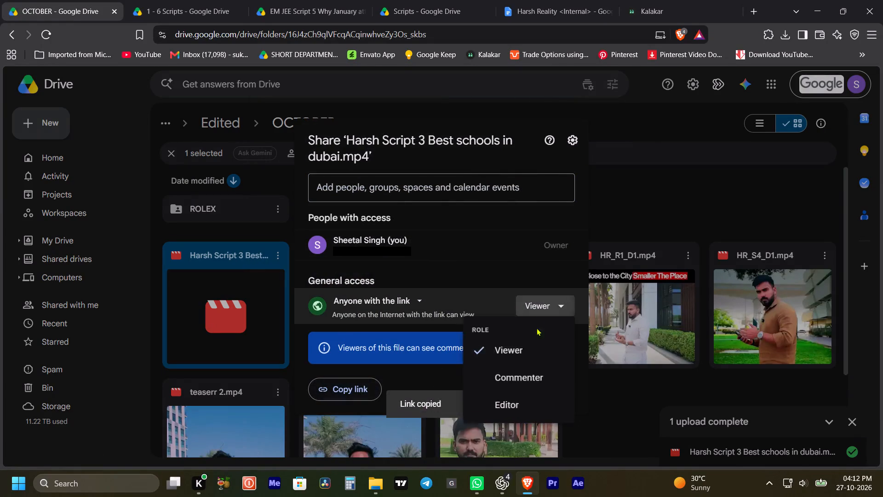
pyautogui.click(515, 380)
pyautogui.tripleClick(346, 367)
pyautogui.click(346, 367)
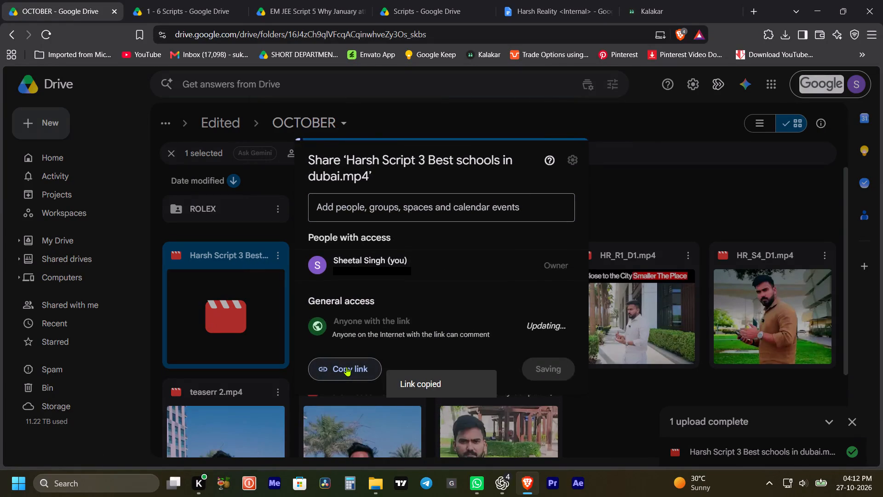
pyautogui.click(346, 367)
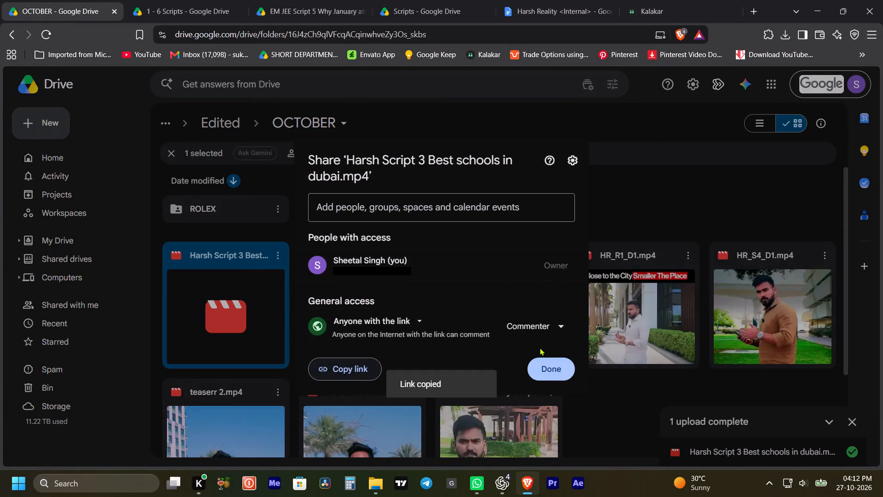